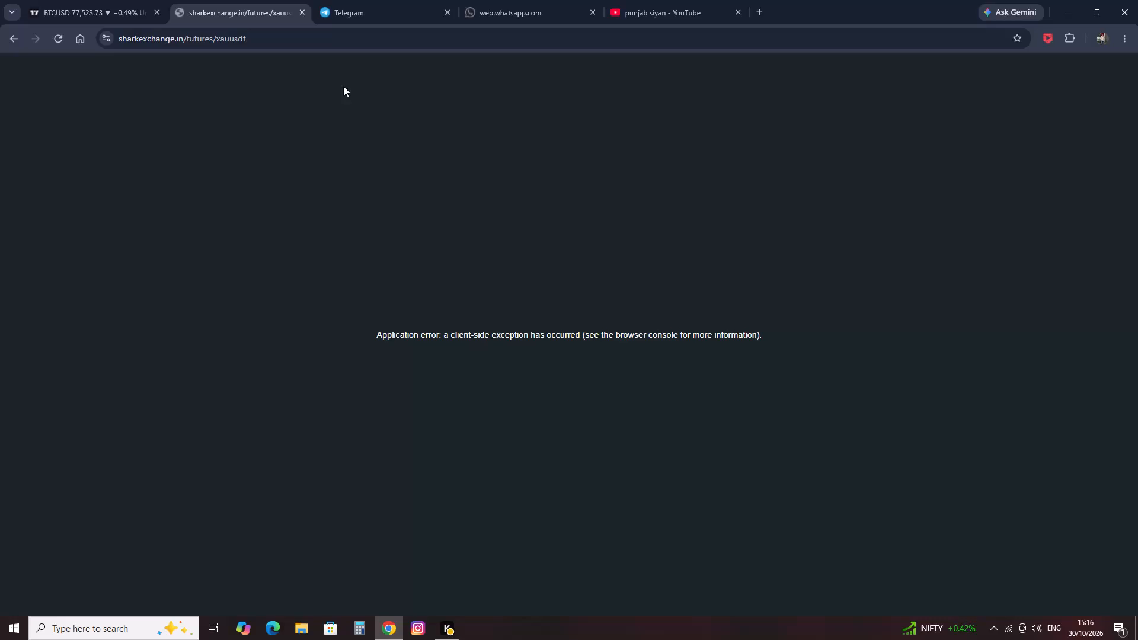
Reload the XAU-USDT futures page on Shark Exchange.
click(50, 42)
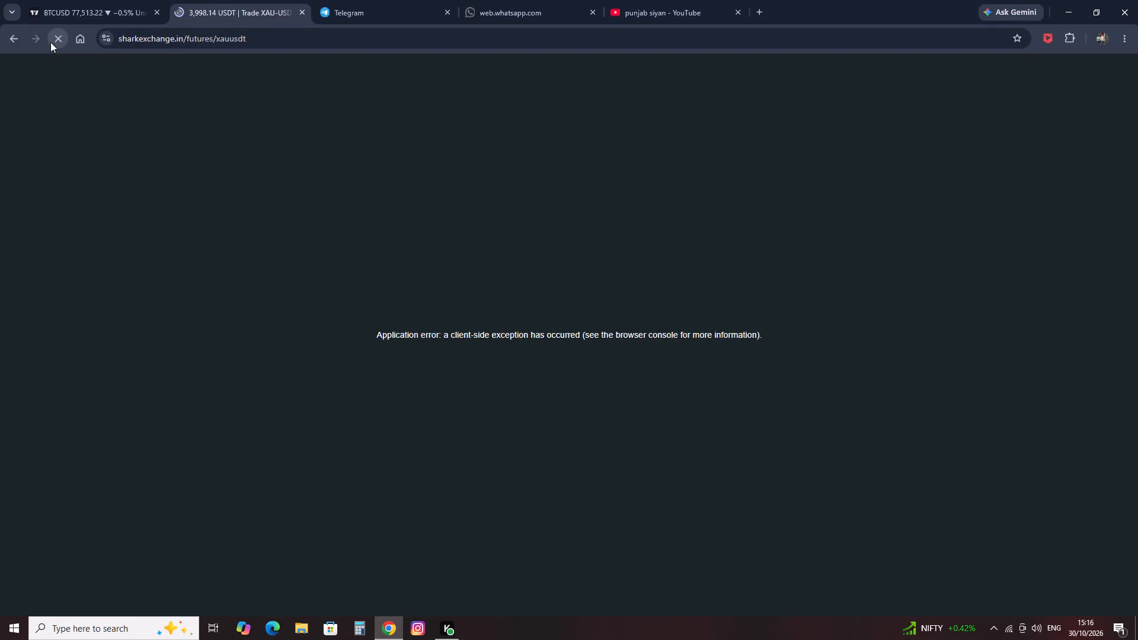
Switch to the TradingView chart and examine the recent 4-hour BTCUSD price action around the marked horizontal levels.
click(77, 2)
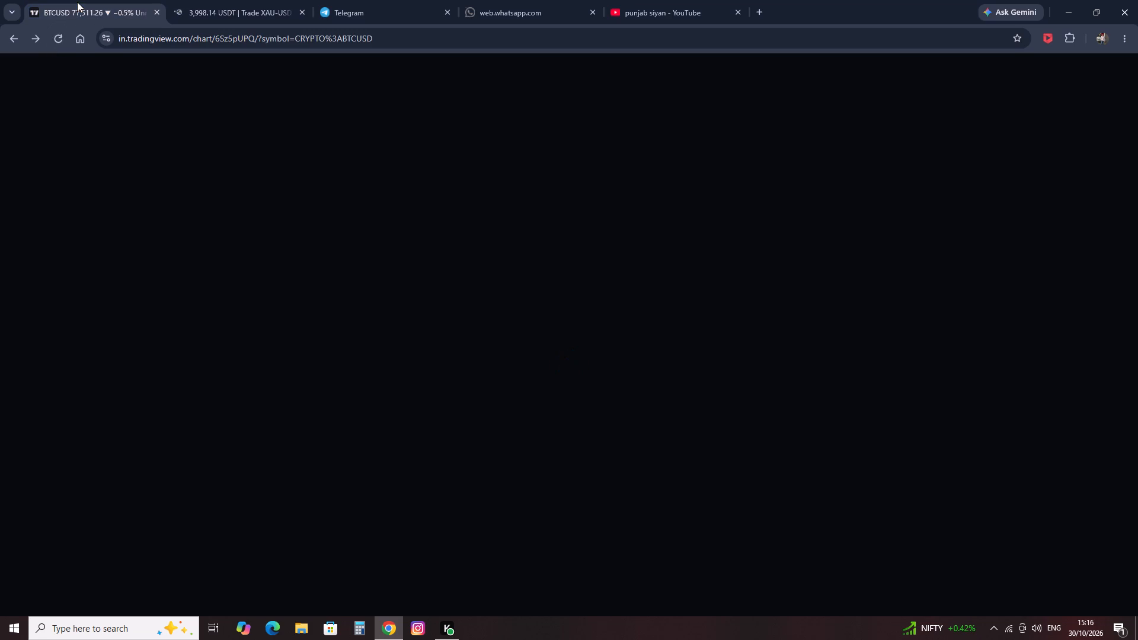
scroll(381, 297, down, 4)
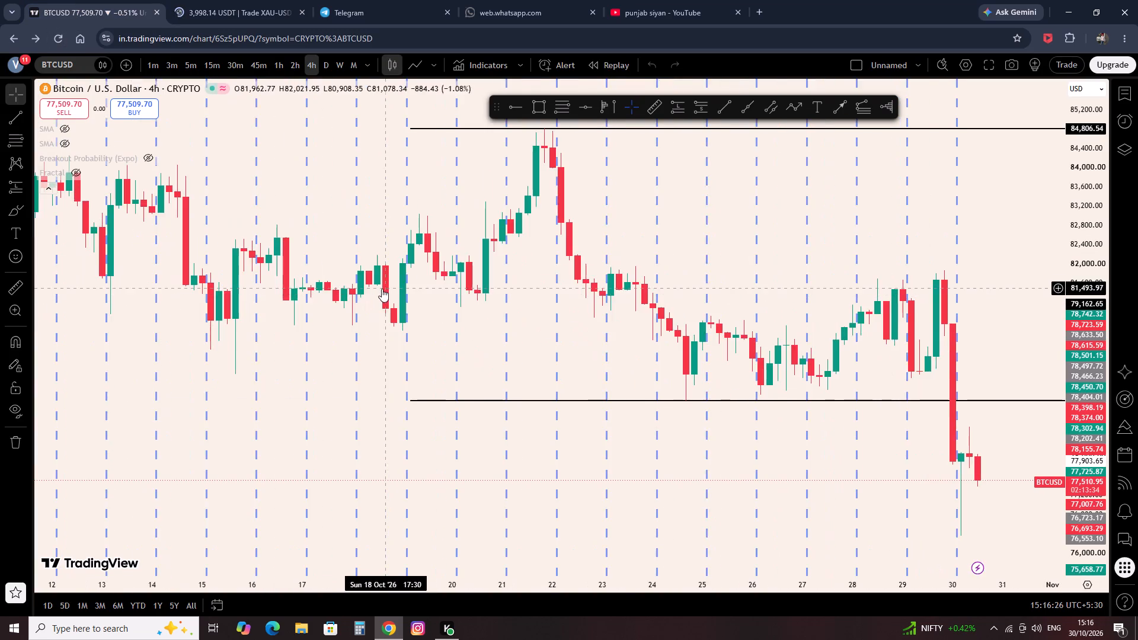
scroll(382, 289, up, 4)
drag(509, 233, 315, 219)
scroll(324, 194, up, 2)
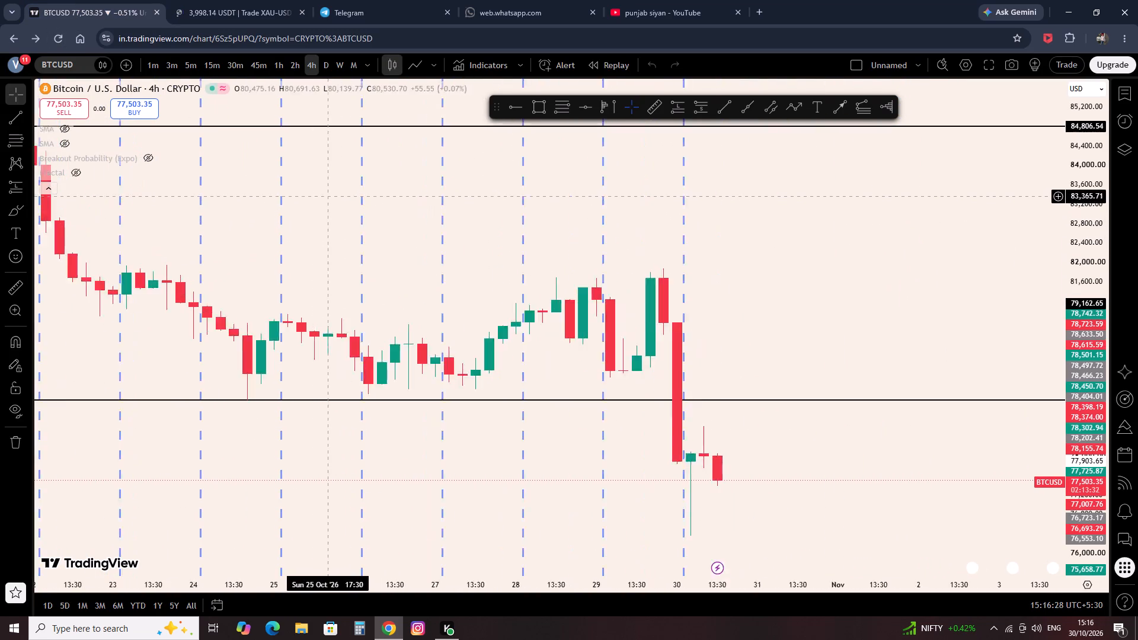
scroll(319, 199, up, 4)
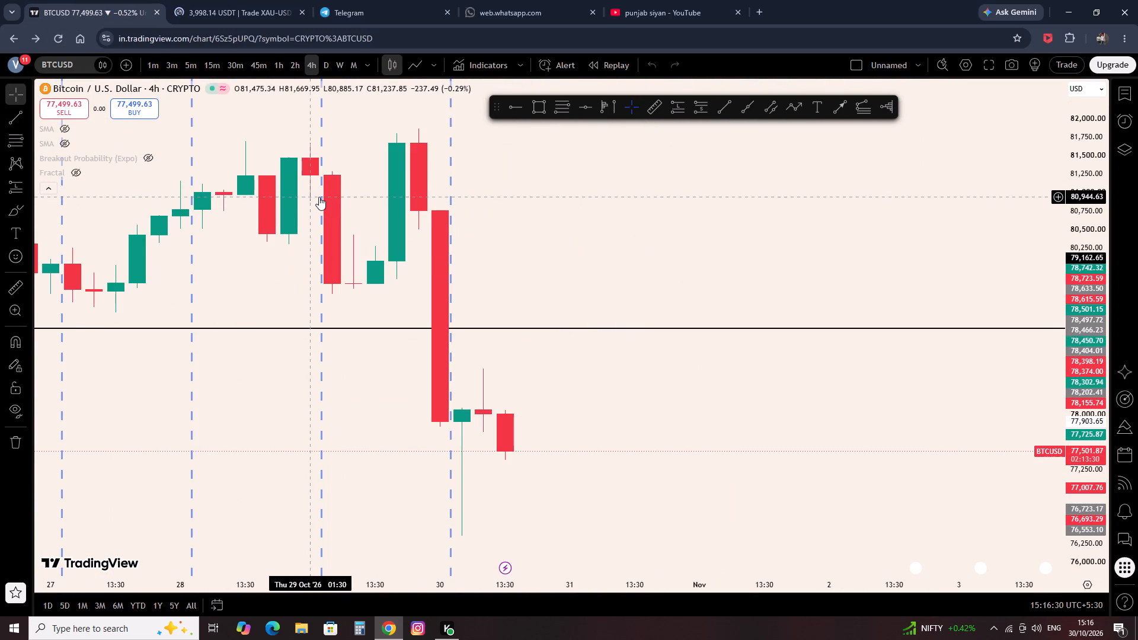
scroll(442, 360, down, 4)
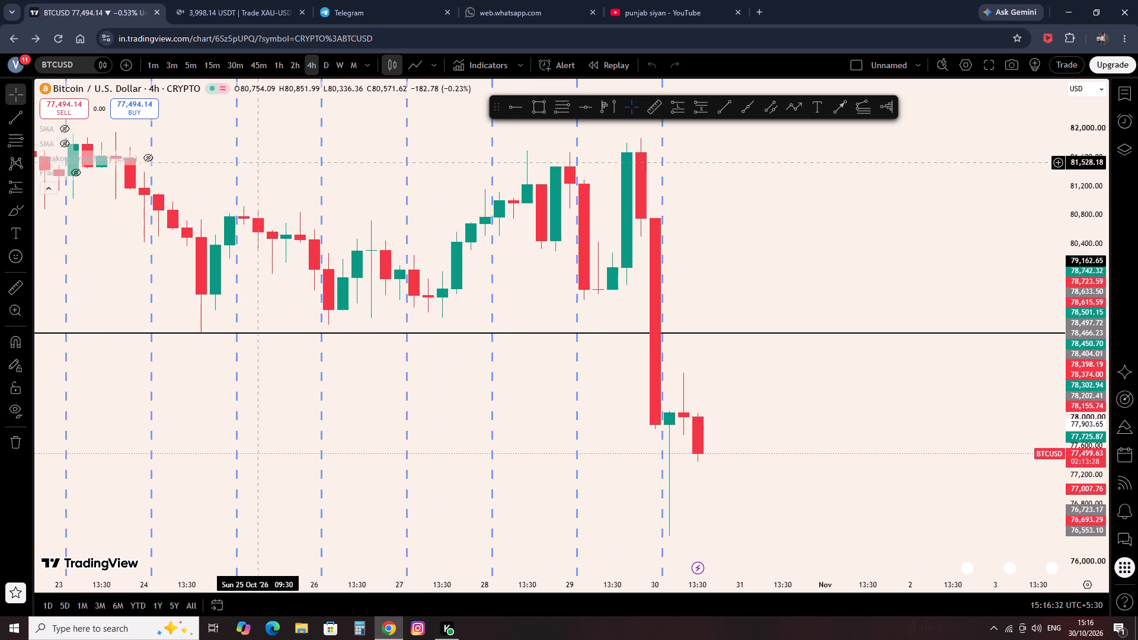
scroll(339, 156, down, 10)
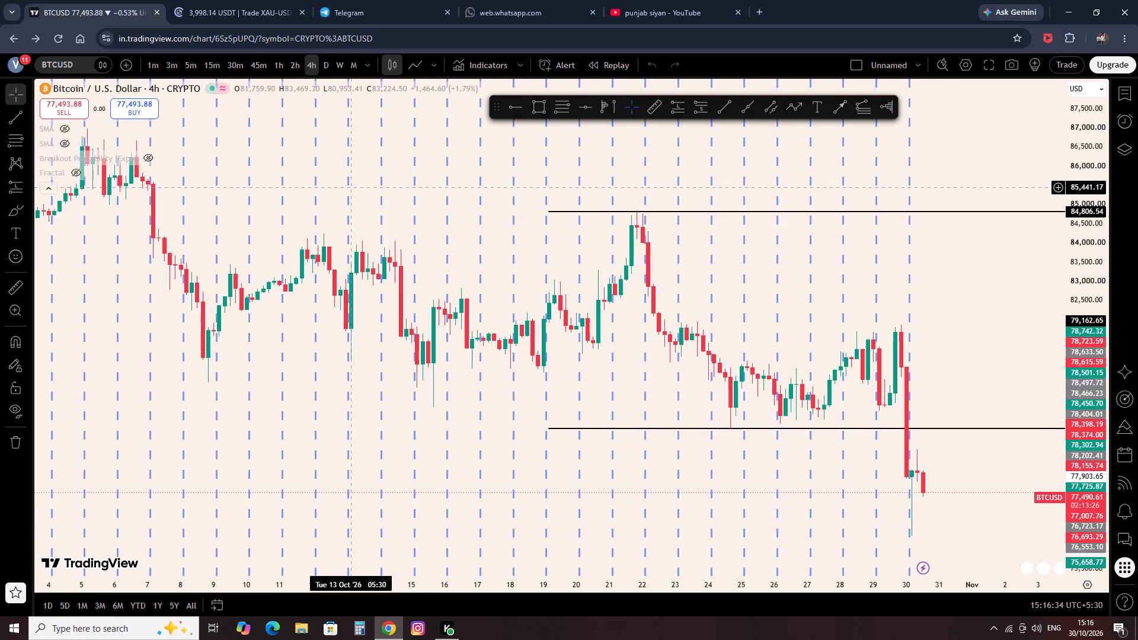
scroll(355, 189, down, 4)
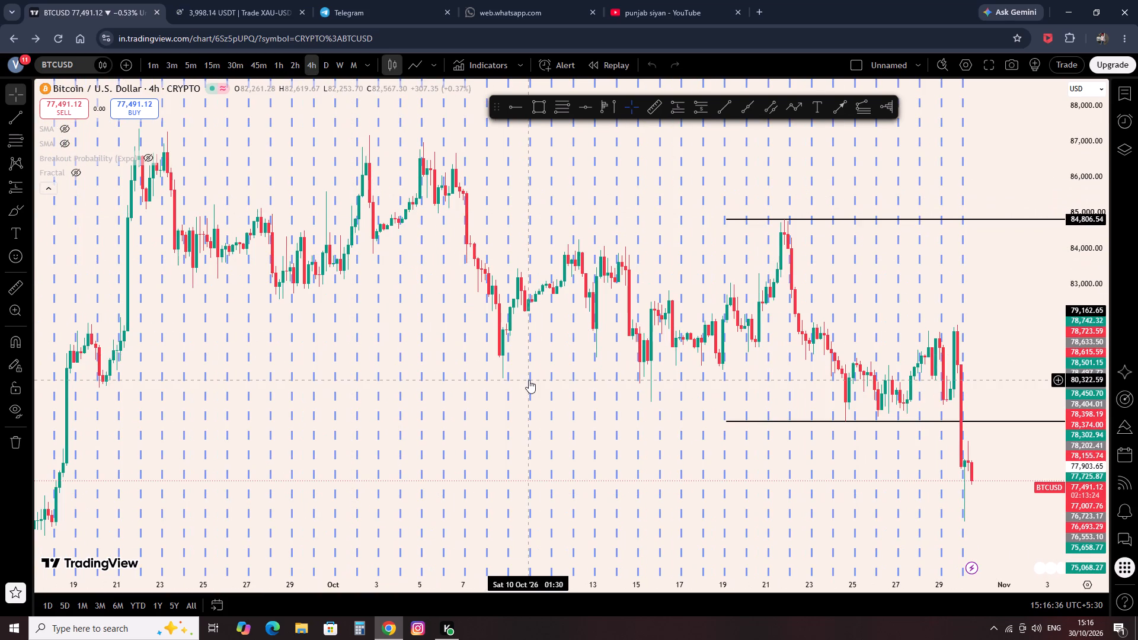
scroll(607, 388, up, 1)
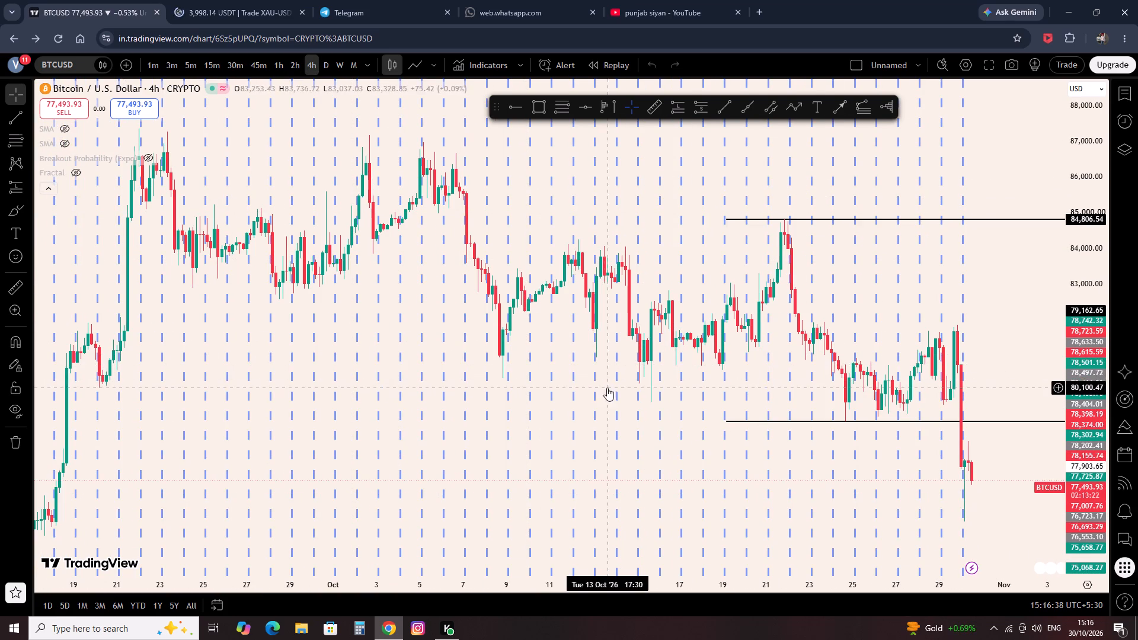
scroll(607, 388, up, 5)
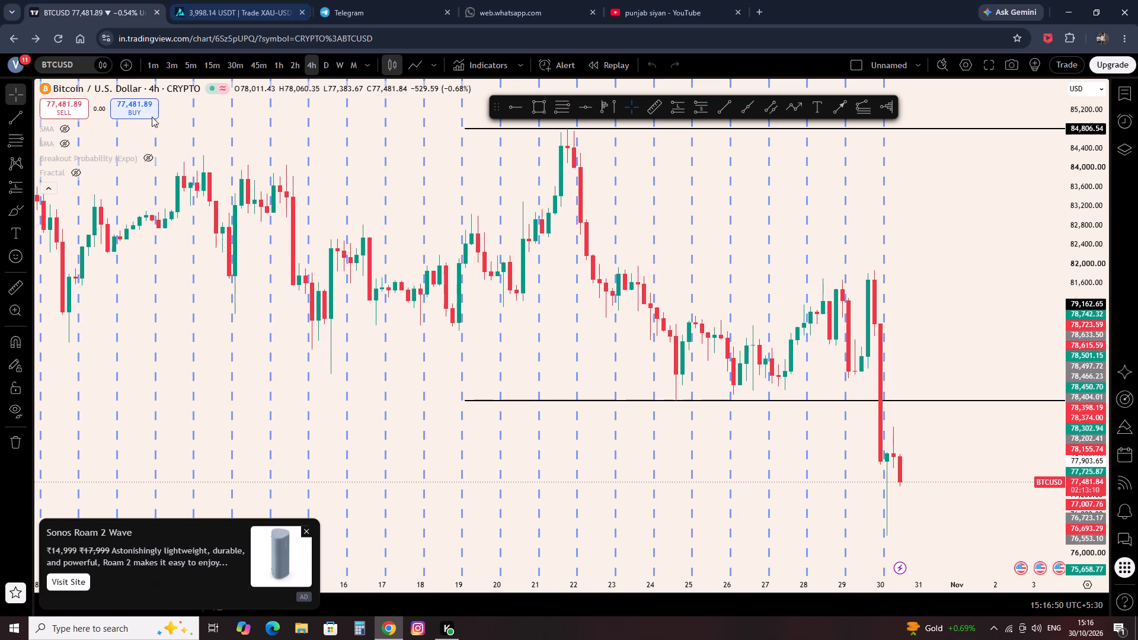
Switch the chart to XAUUSD, examine gold's marked zones on the 4-hour interval and dismiss the advert.
key(Down)
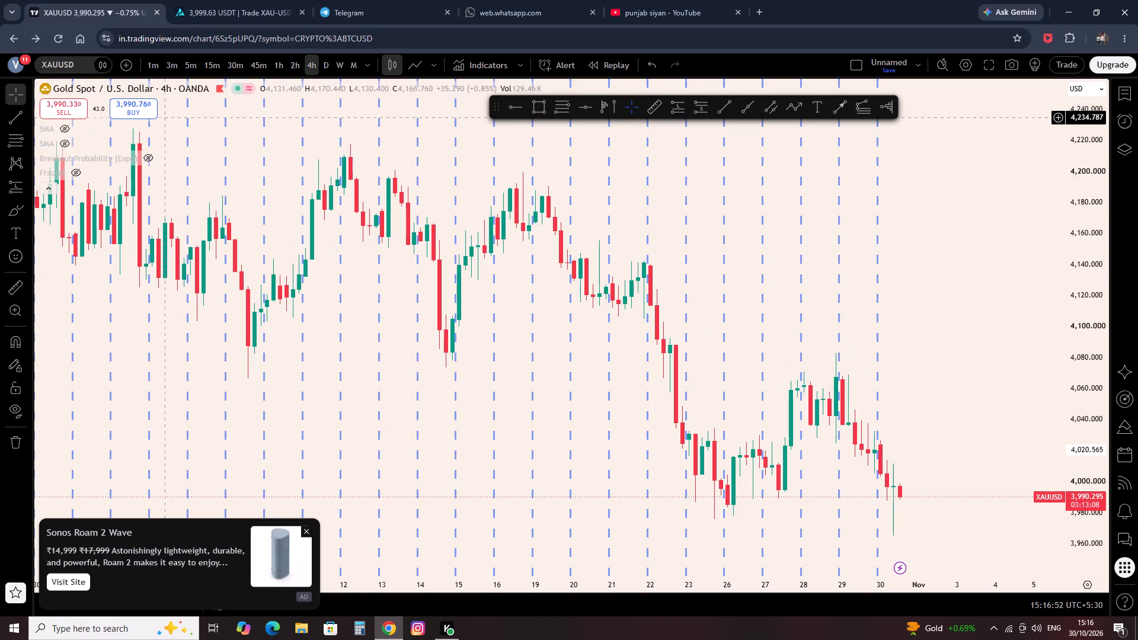
scroll(289, 265, up, 8)
scroll(301, 273, down, 4)
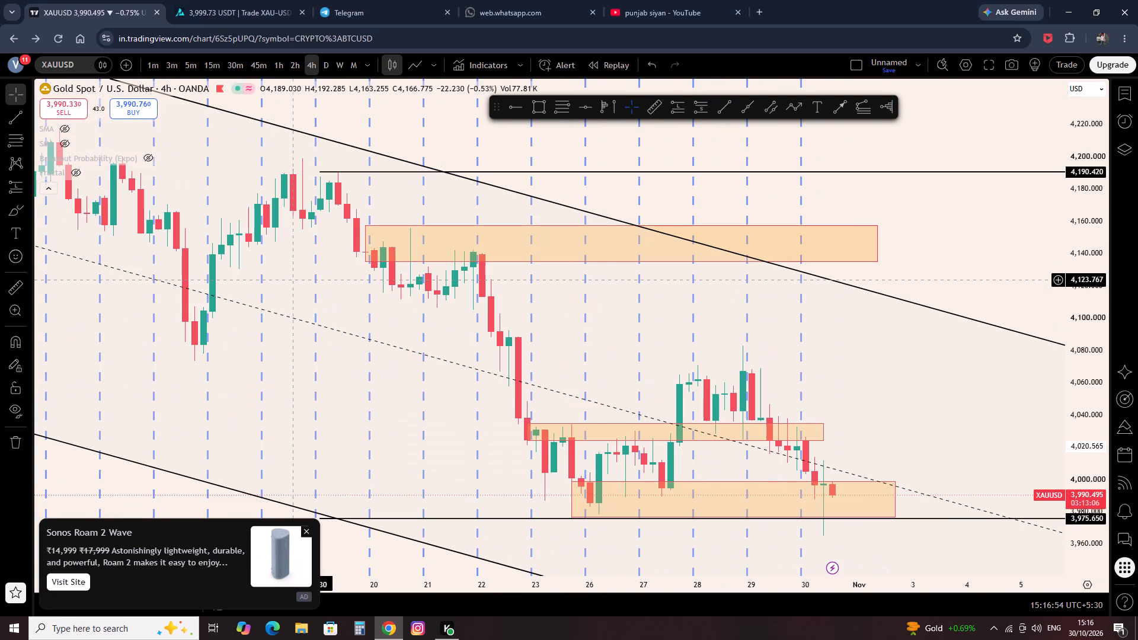
scroll(295, 280, up, 2)
scroll(661, 415, up, 5)
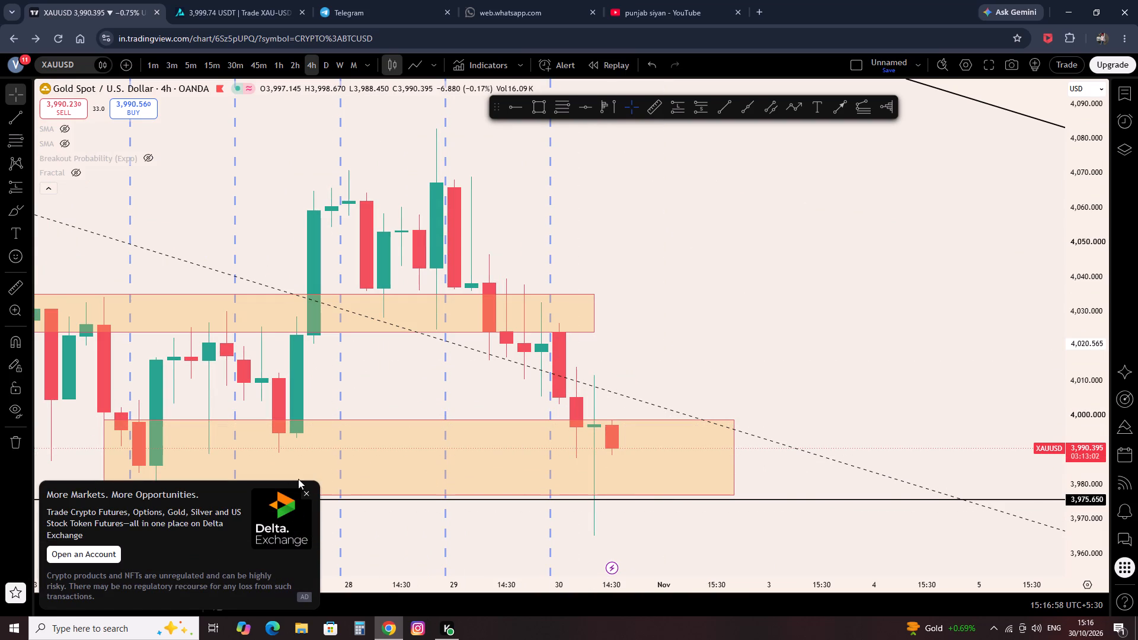
click(306, 492)
scroll(306, 491, down, 2)
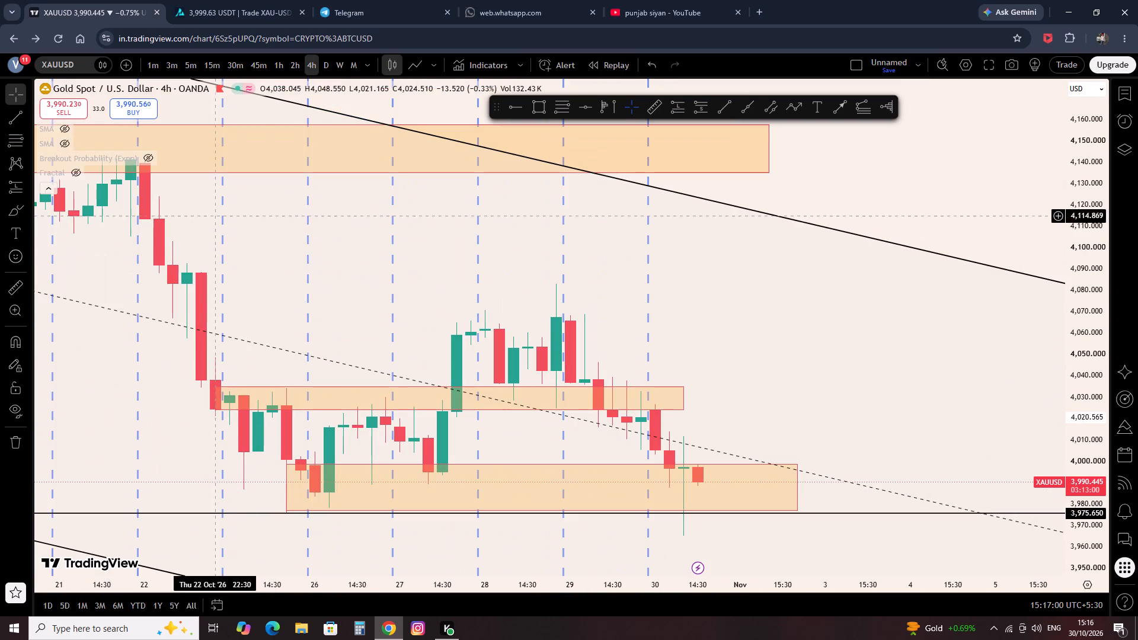
Set the XAUUSD chart to the 15-minute interval and examine recent price action around the marked zones.
click(204, 57)
scroll(378, 355, down, 3)
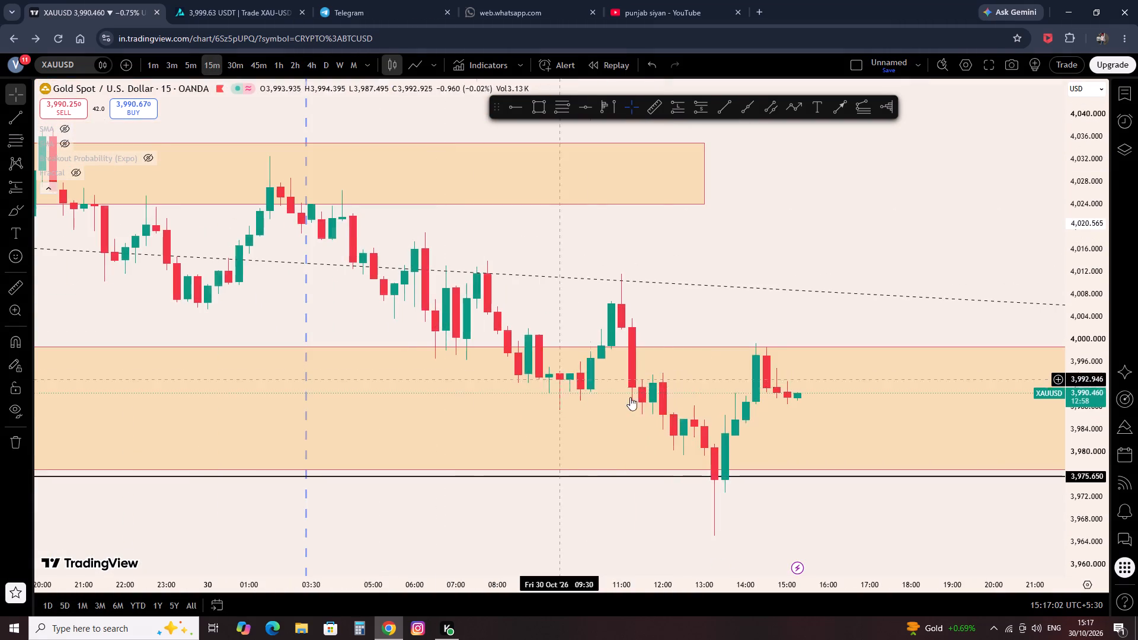
scroll(672, 412, up, 4)
scroll(542, 342, down, 6)
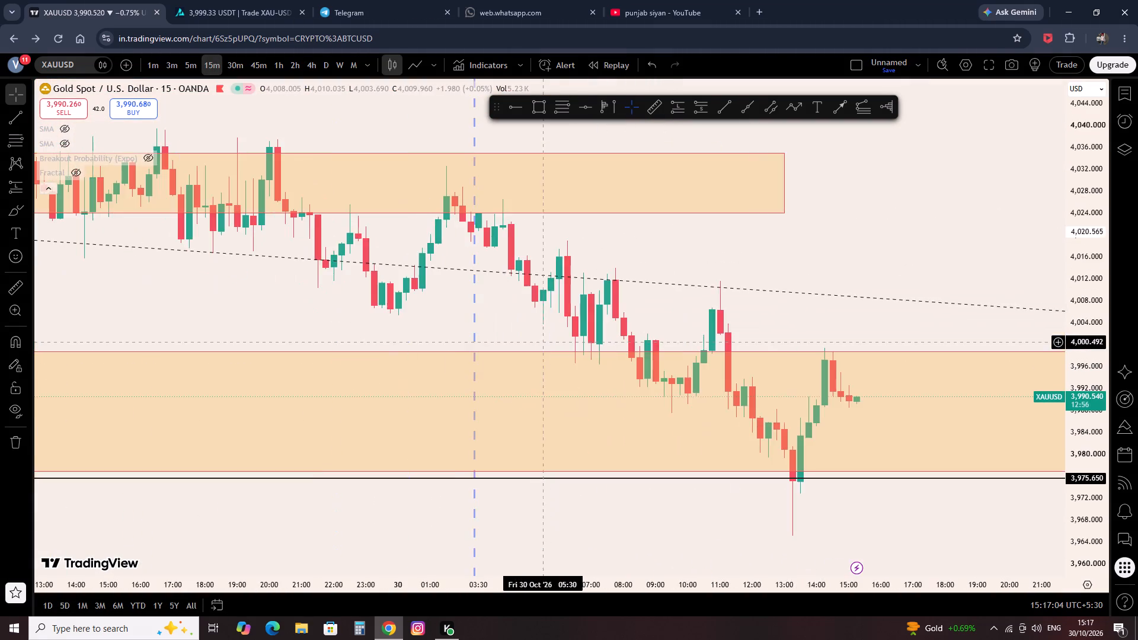
scroll(539, 348, down, 9)
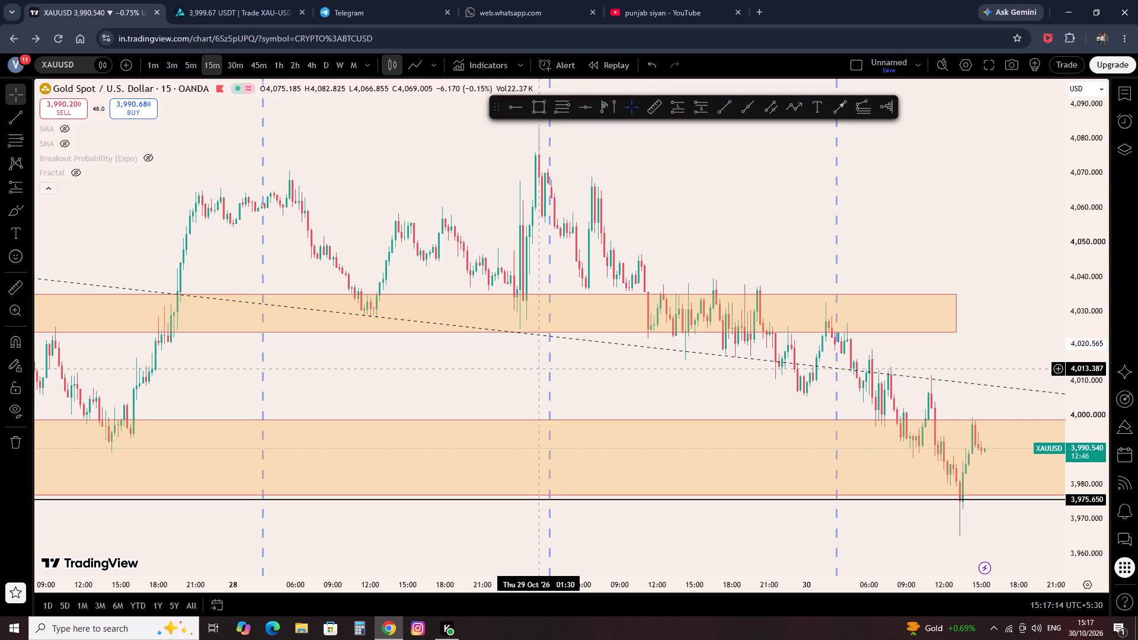
Set the XAUUSD chart to the 1-hour interval and examine the full descending channel and earlier price history.
text(60)
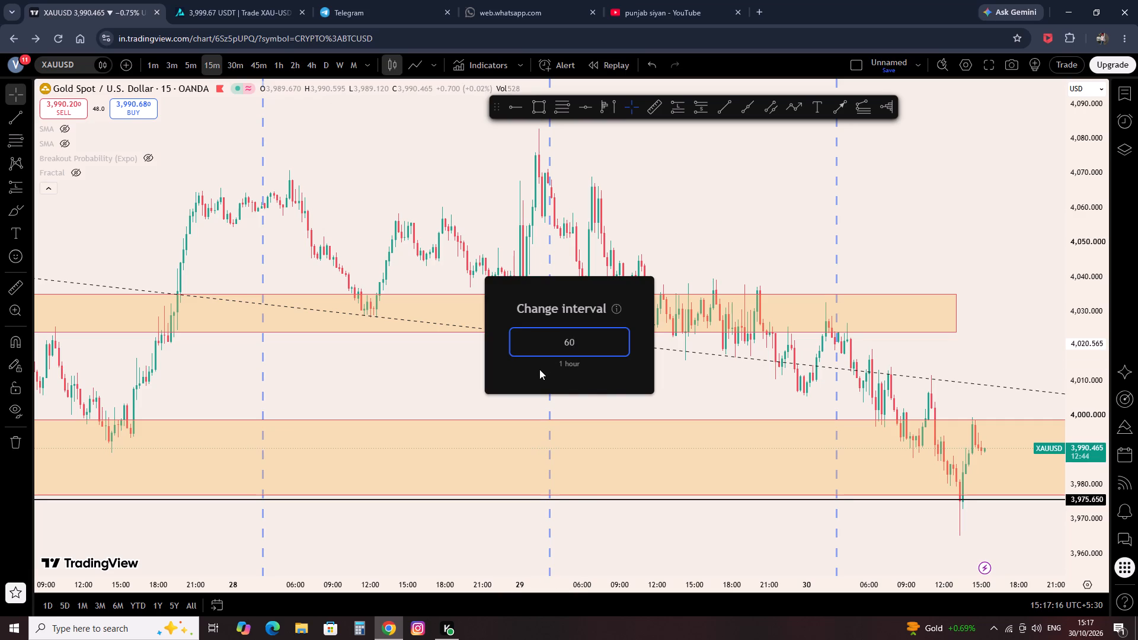
key(Return)
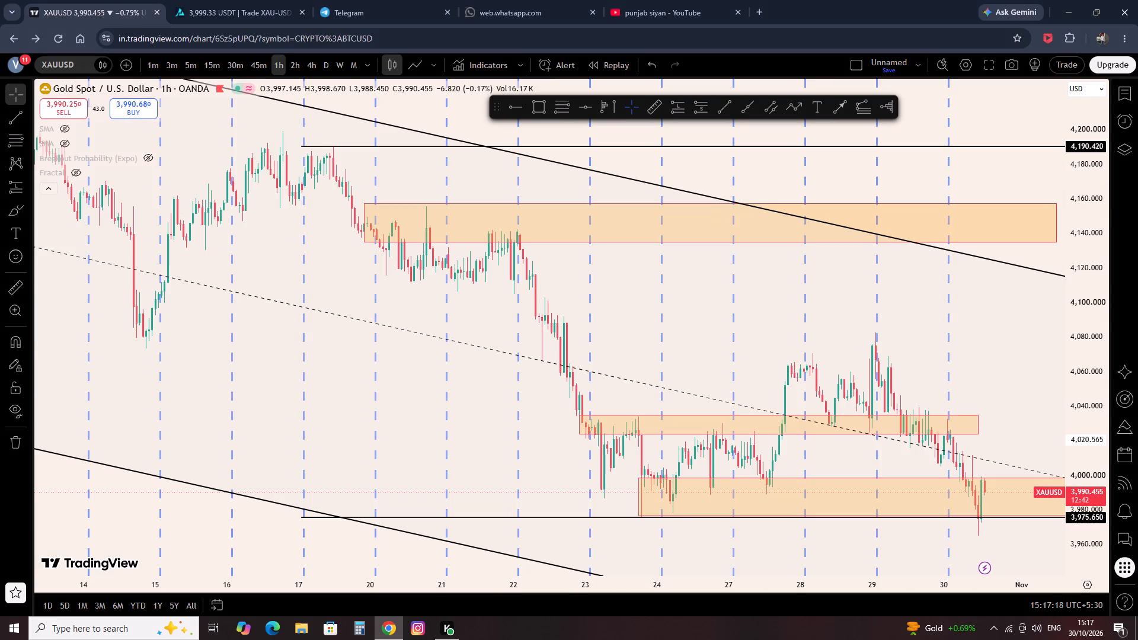
drag(379, 425, 331, 413)
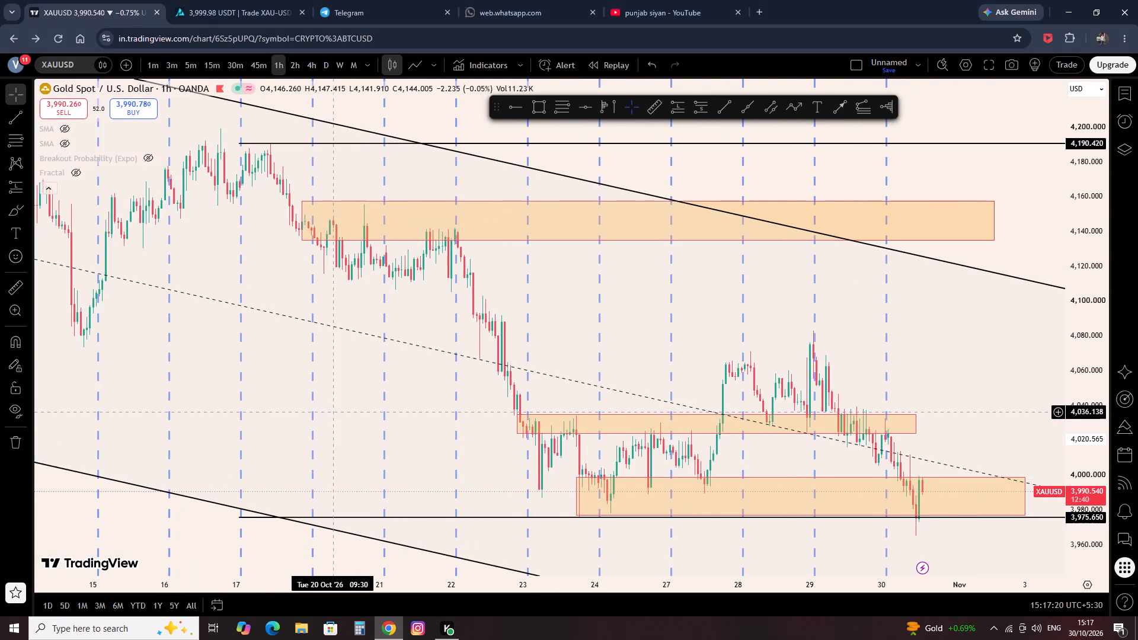
scroll(332, 412, up, 1)
scroll(334, 423, down, 10)
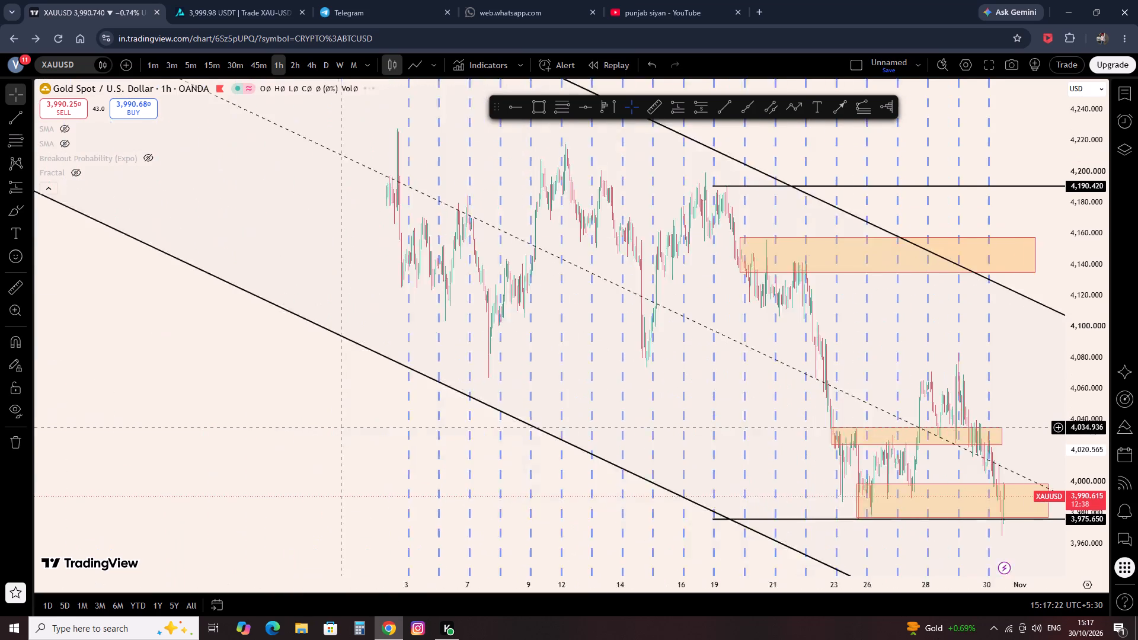
scroll(343, 429, down, 11)
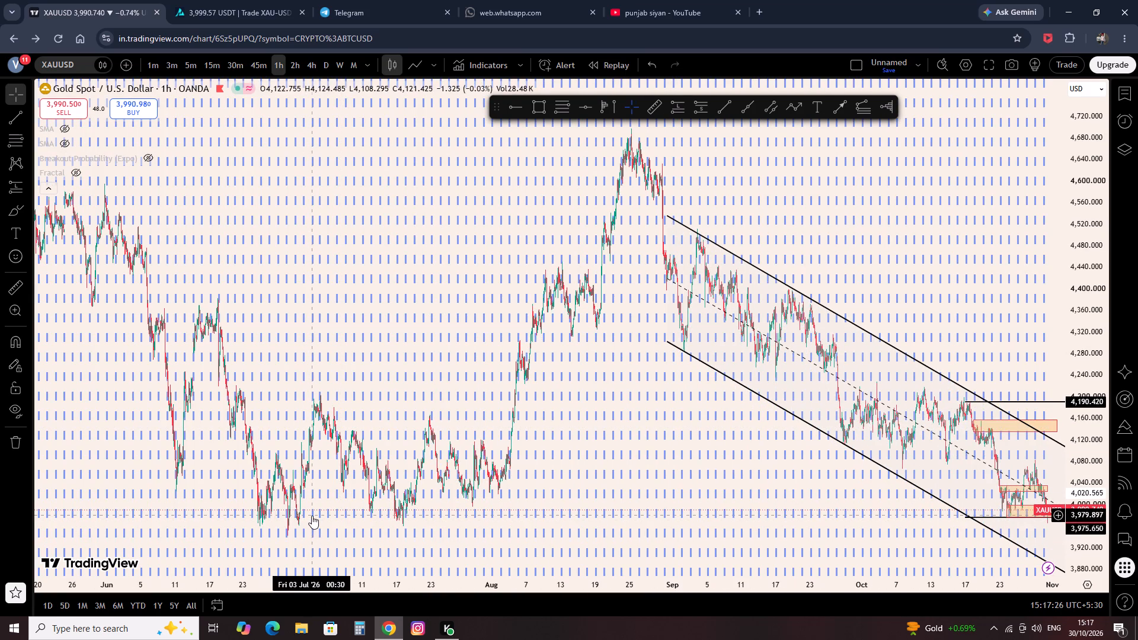
Examine gold's June and July lows on the 1-hour chart near the level of the lower horizontal line.
drag(312, 516, 471, 526)
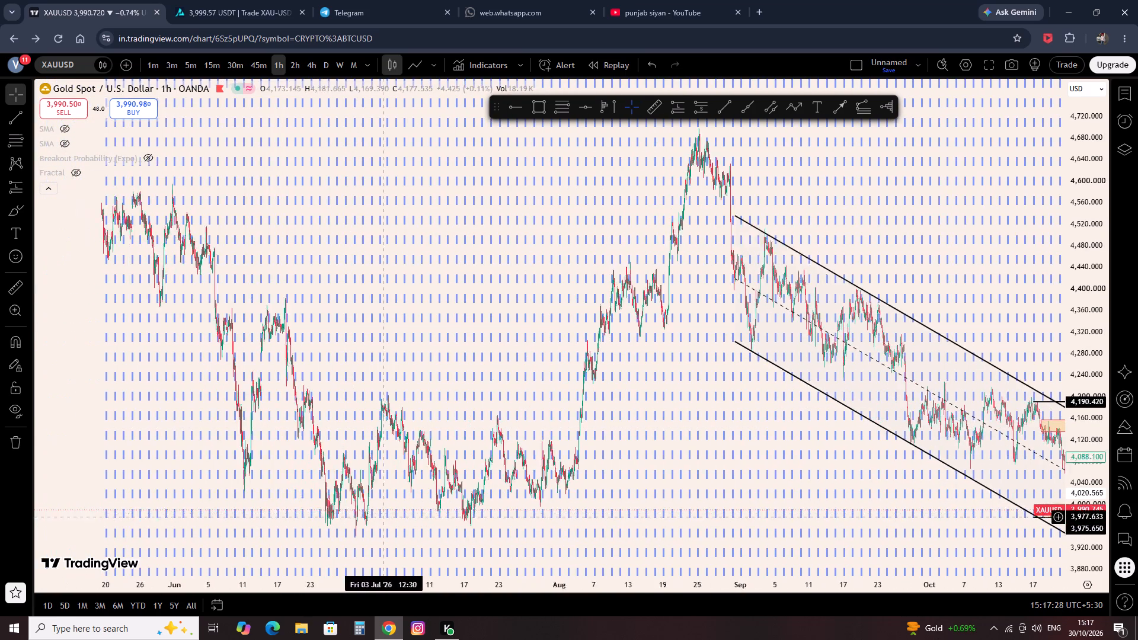
drag(471, 526, 741, 534)
scroll(744, 532, up, 11)
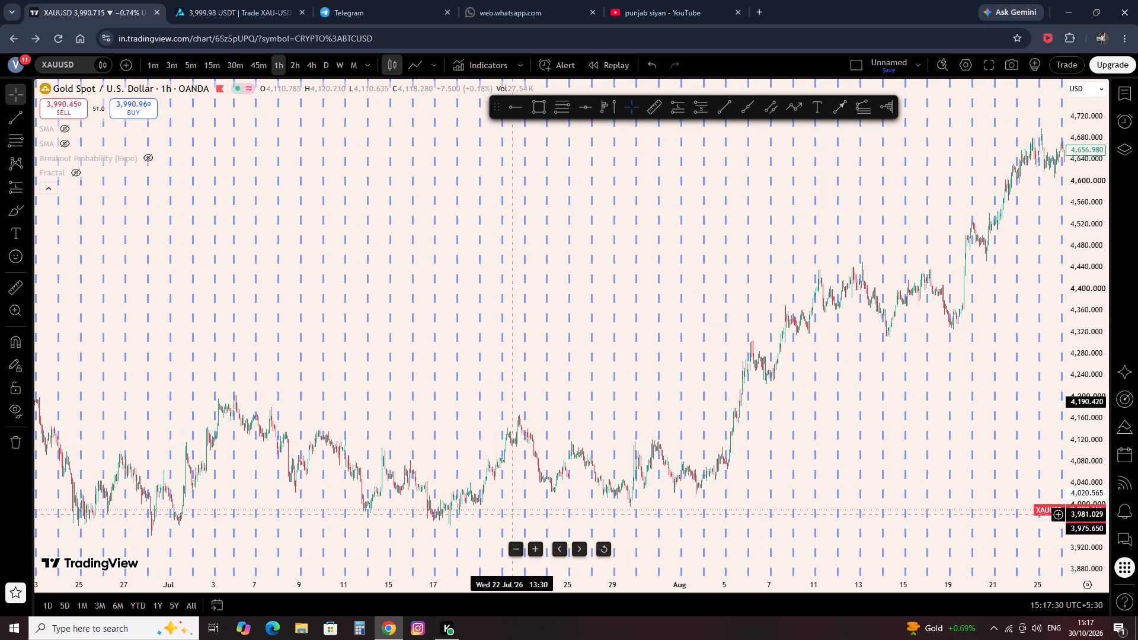
drag(370, 495, 648, 497)
scroll(659, 493, up, 8)
drag(349, 472, 349, 473)
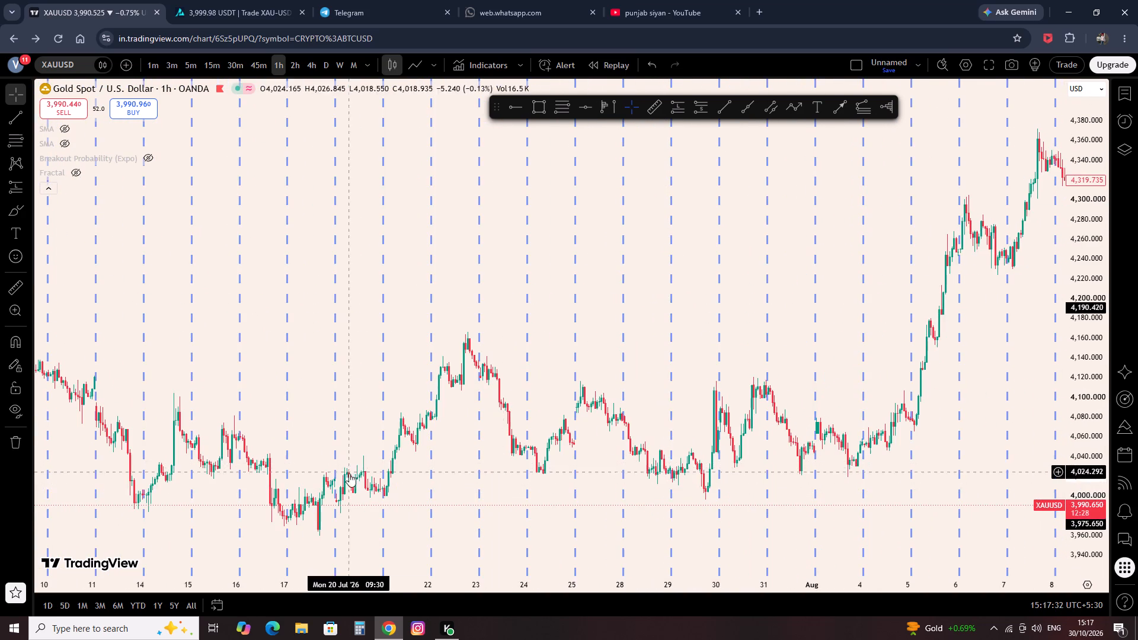
drag(349, 473, 757, 468)
scroll(774, 465, up, 1)
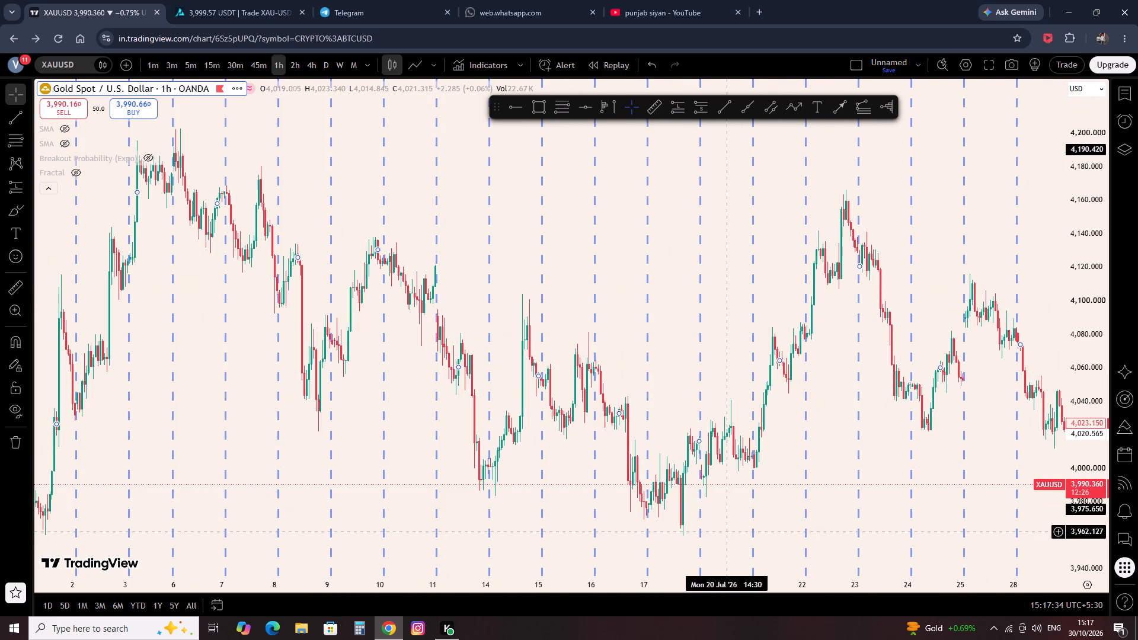
click(723, 527)
scroll(712, 538, down, 4)
scroll(686, 524, up, 2)
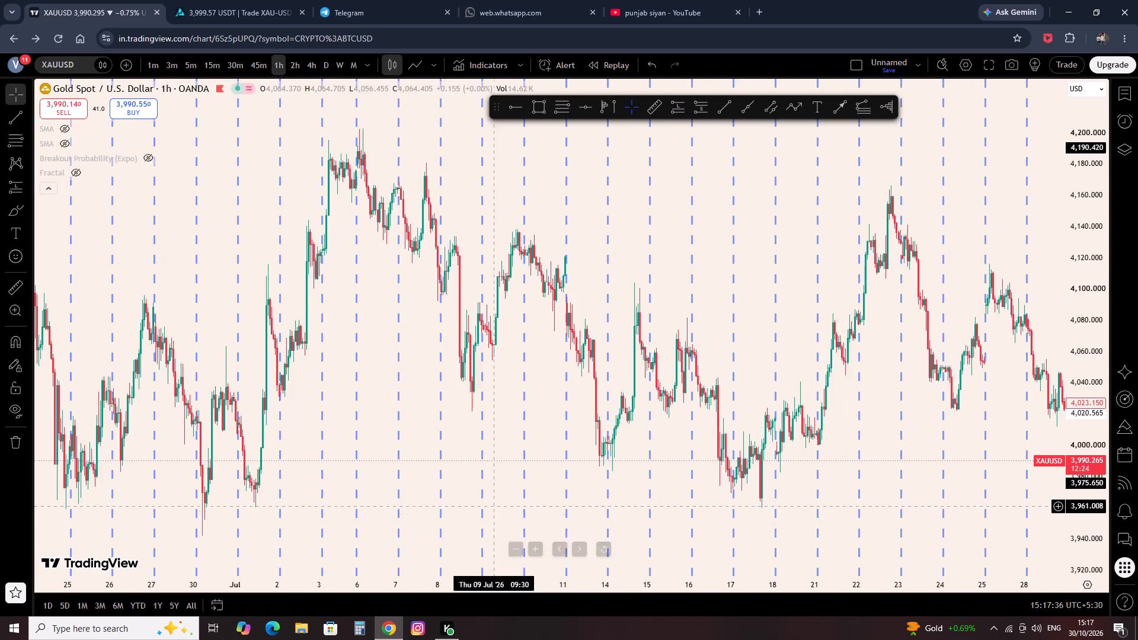
drag(436, 515, 977, 514)
scroll(984, 512, up, 4)
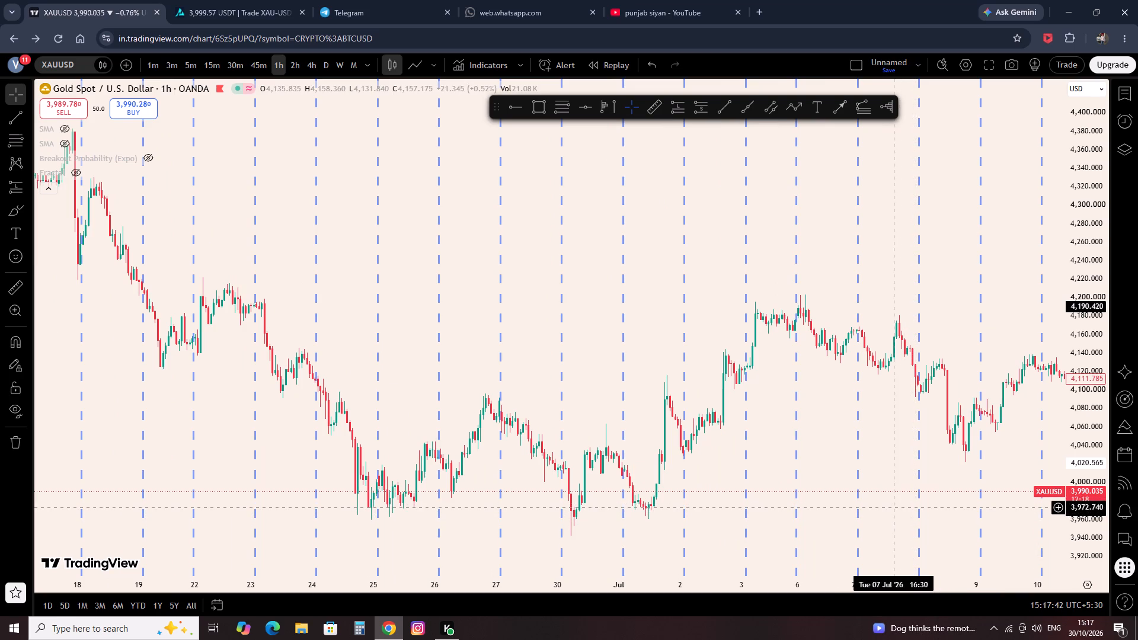
scroll(865, 510, down, 3)
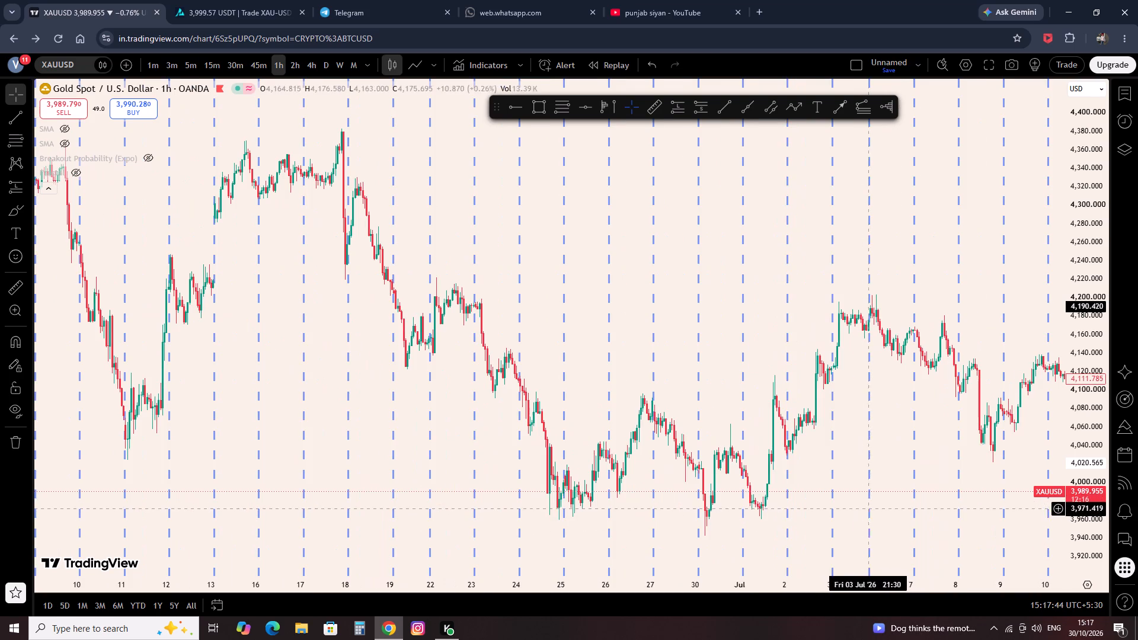
Return to the latest gold candles and set the interval to 5 minutes to examine today's price action around the lower zone.
click(600, 553)
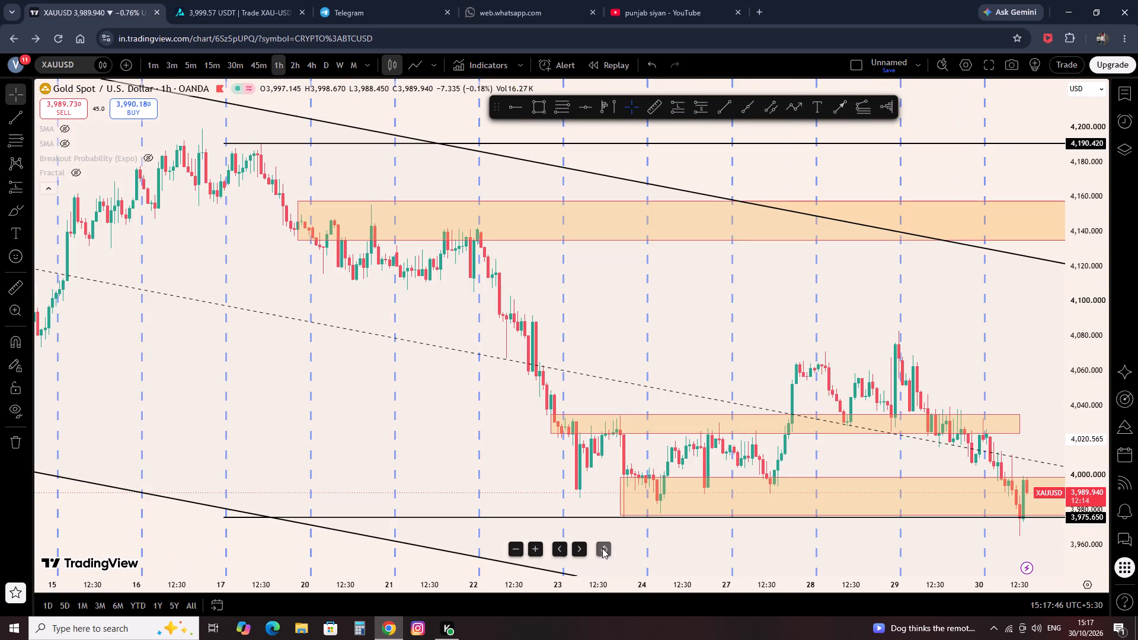
scroll(942, 336, up, 3)
drag(942, 336, 562, 315)
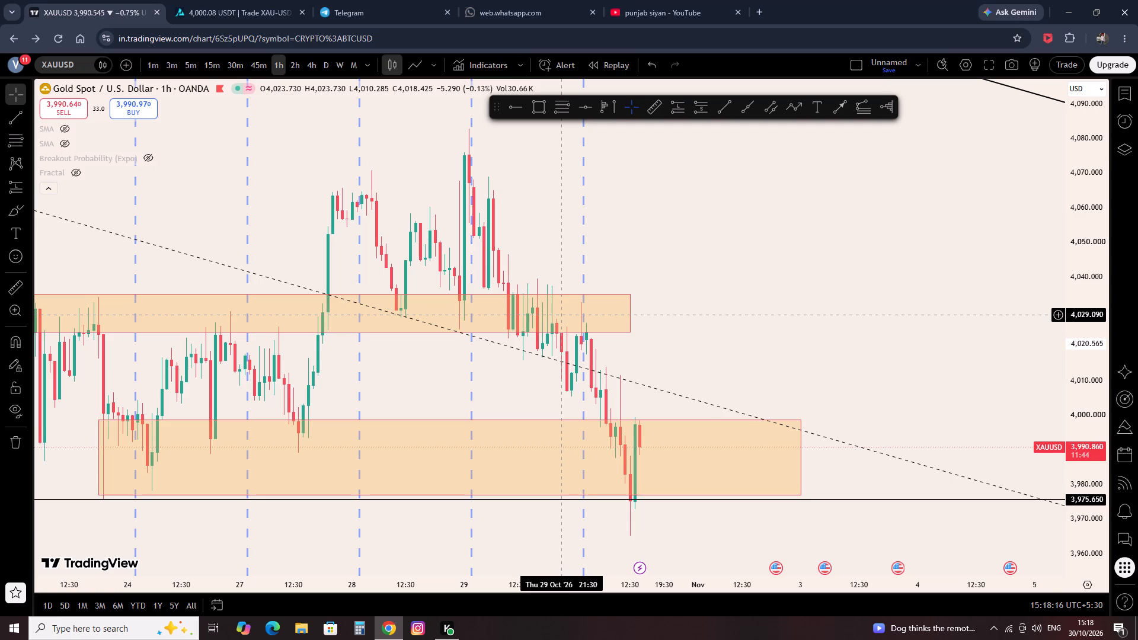
click(191, 65)
drag(132, 263, 476, 300)
scroll(479, 300, up, 6)
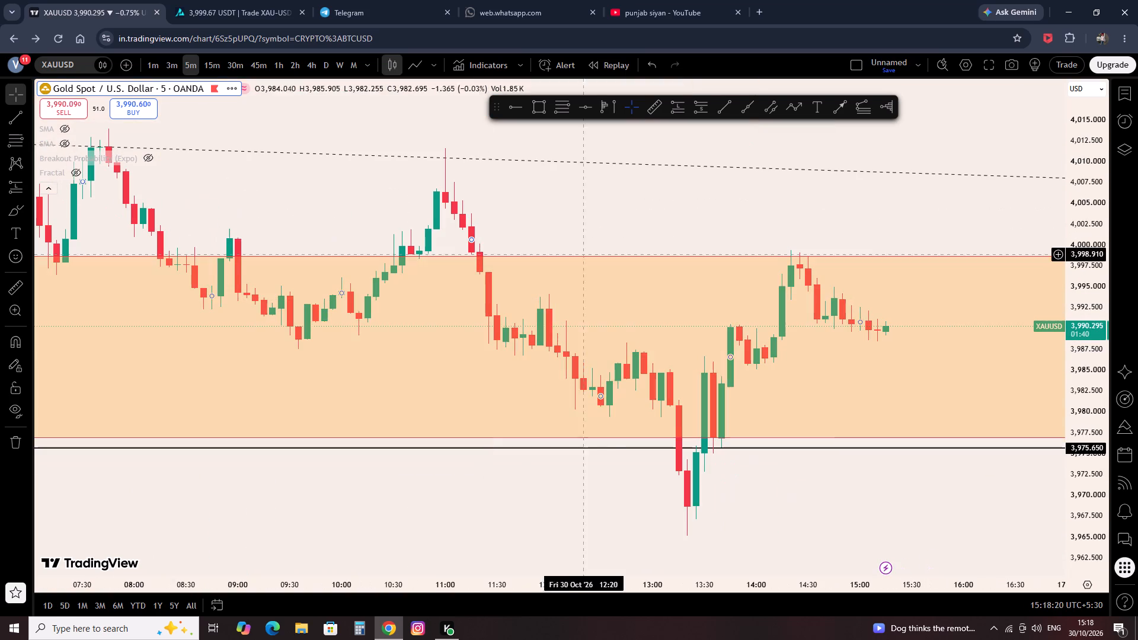
click(605, 241)
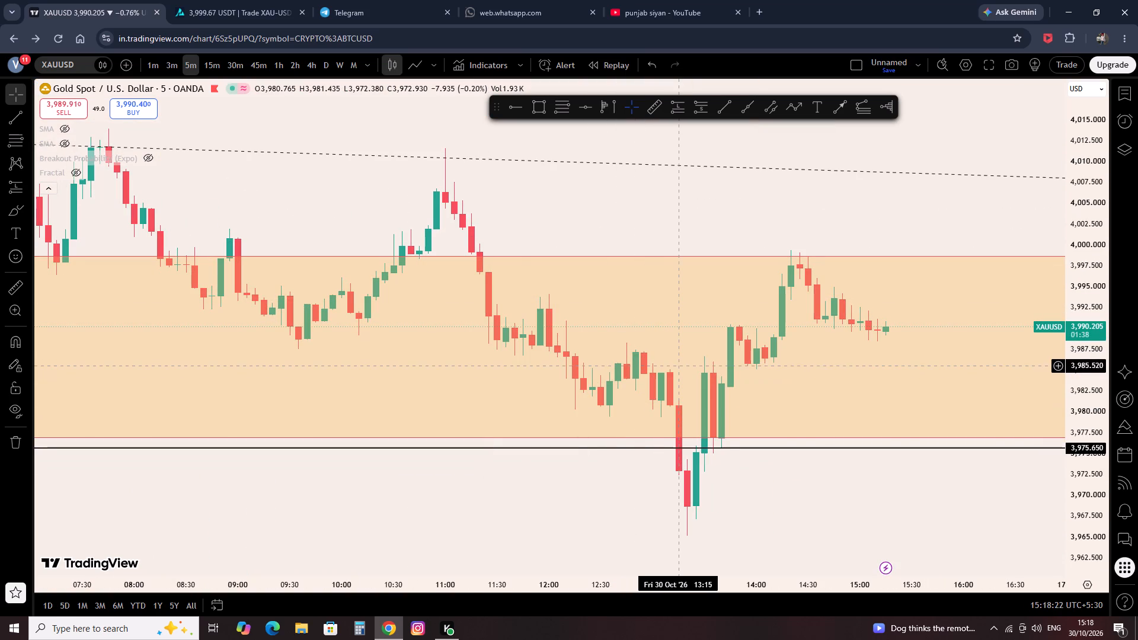
drag(743, 484, 644, 482)
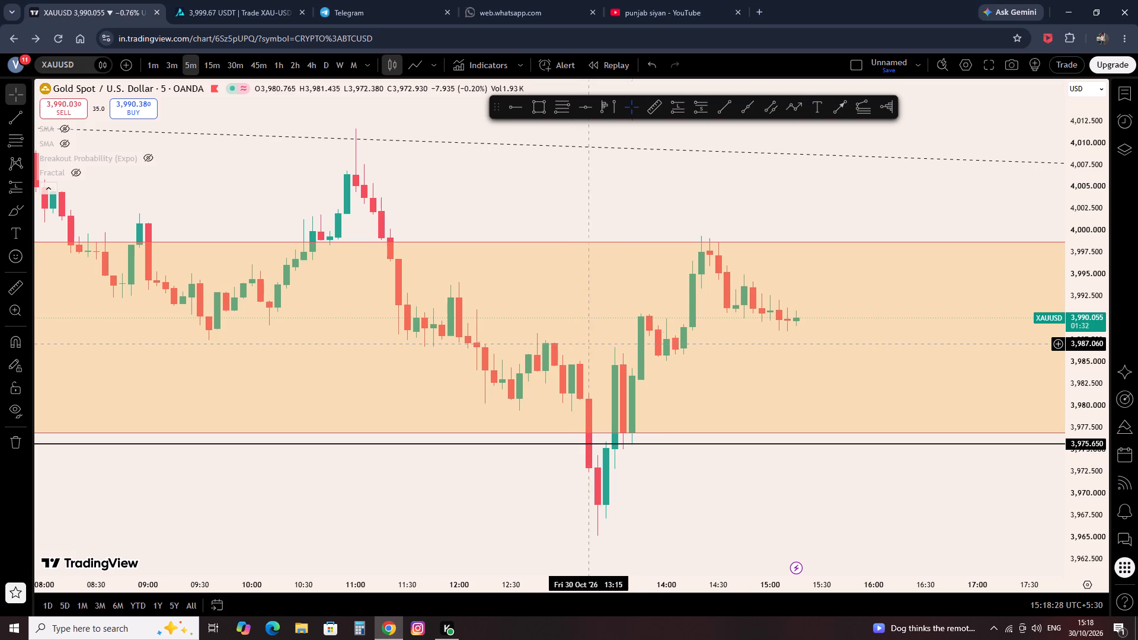
Place a long position on the gold chart with entry near 3,987.5 and stop near 3,964.3, just below today's low.
click(684, 100)
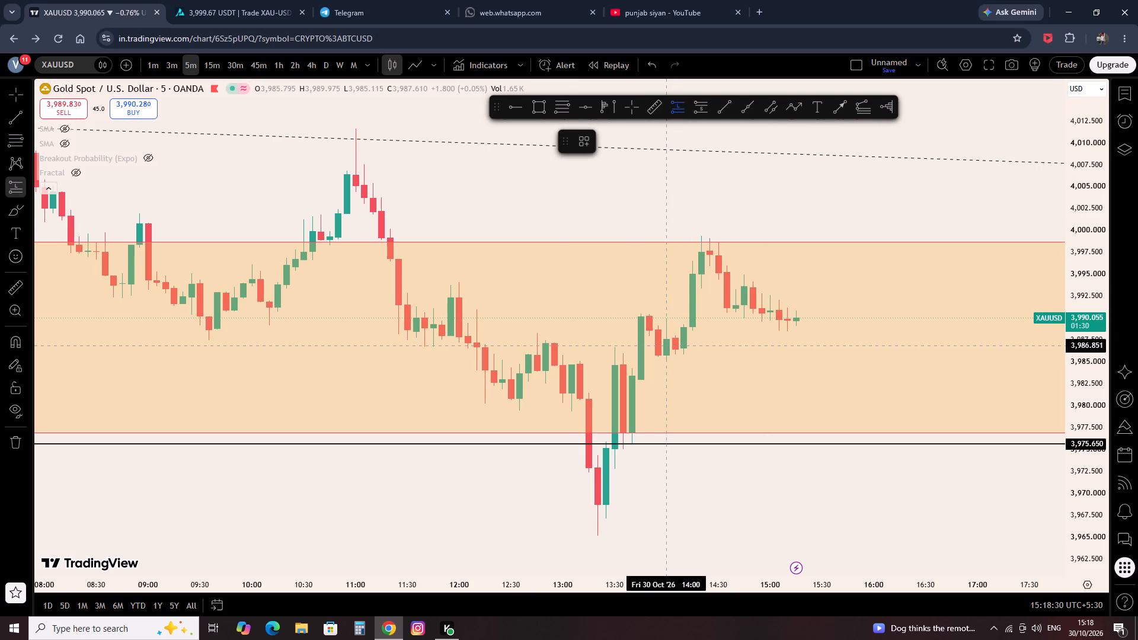
click(657, 340)
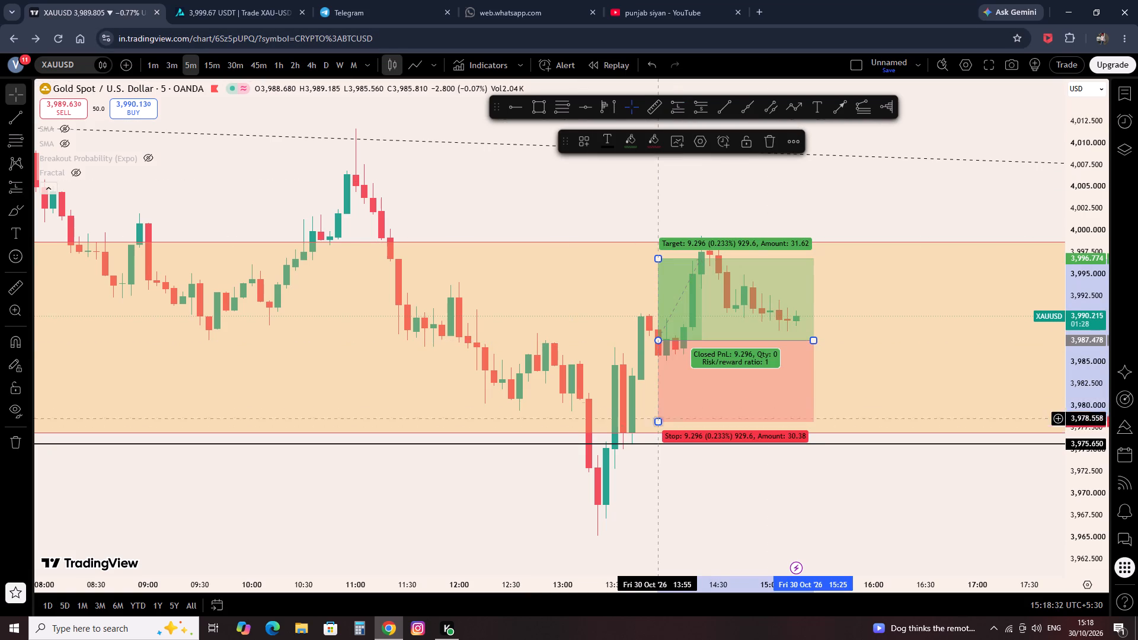
drag(662, 423, 641, 535)
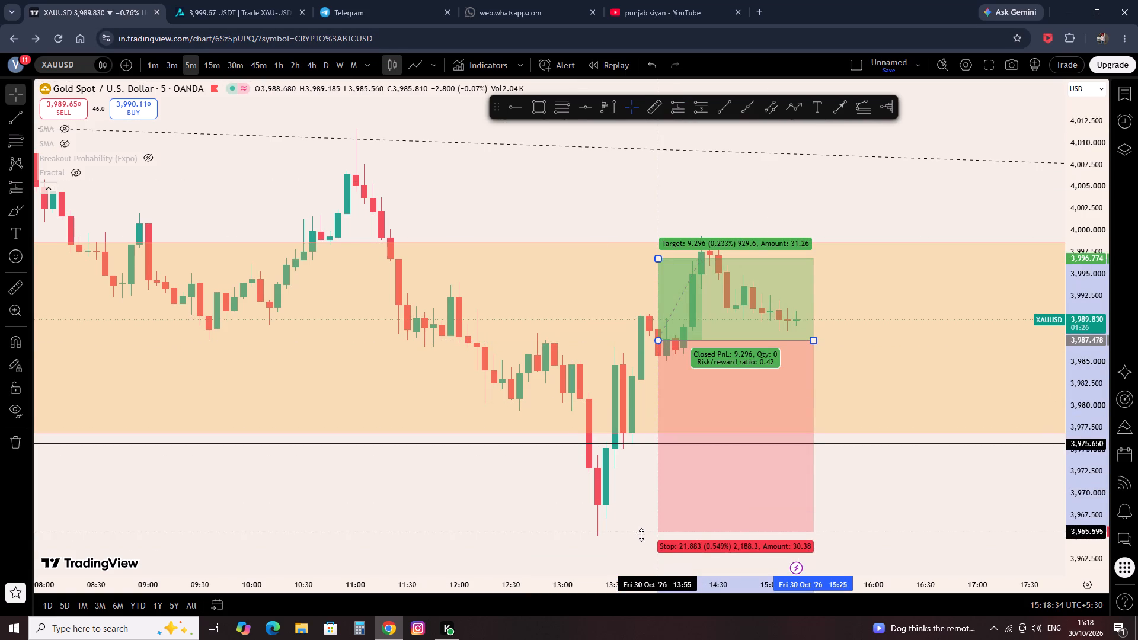
drag(641, 535, 645, 543)
click(625, 518)
Raise the long position's target to about 4,038.9 and extend its end to about 20:35 on 30 October.
scroll(625, 498, down, 13)
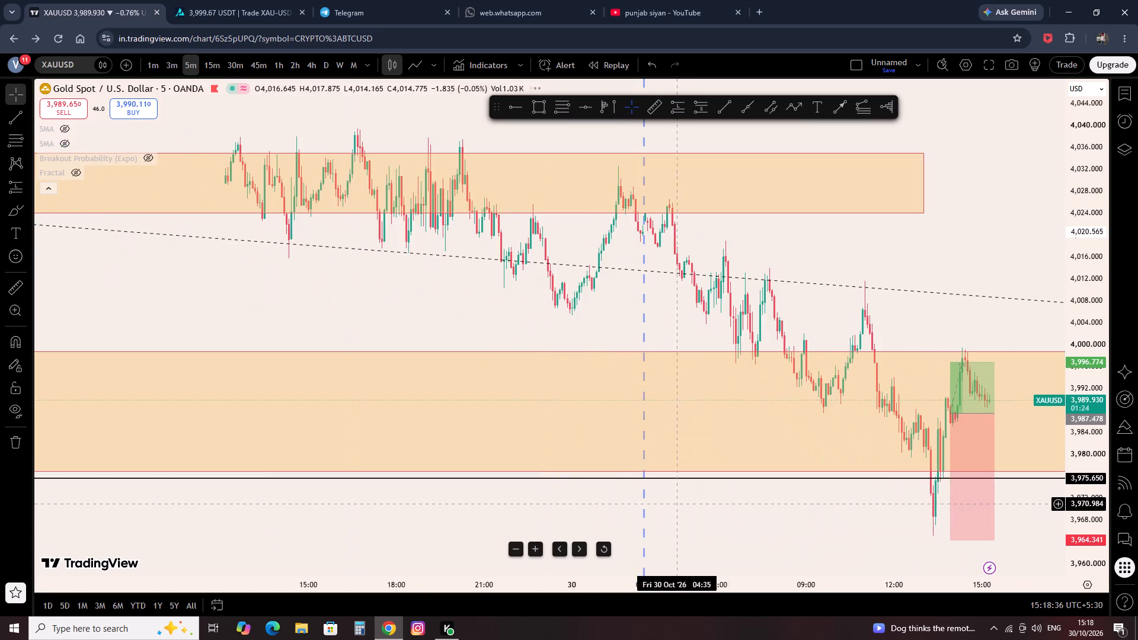
drag(842, 340, 632, 325)
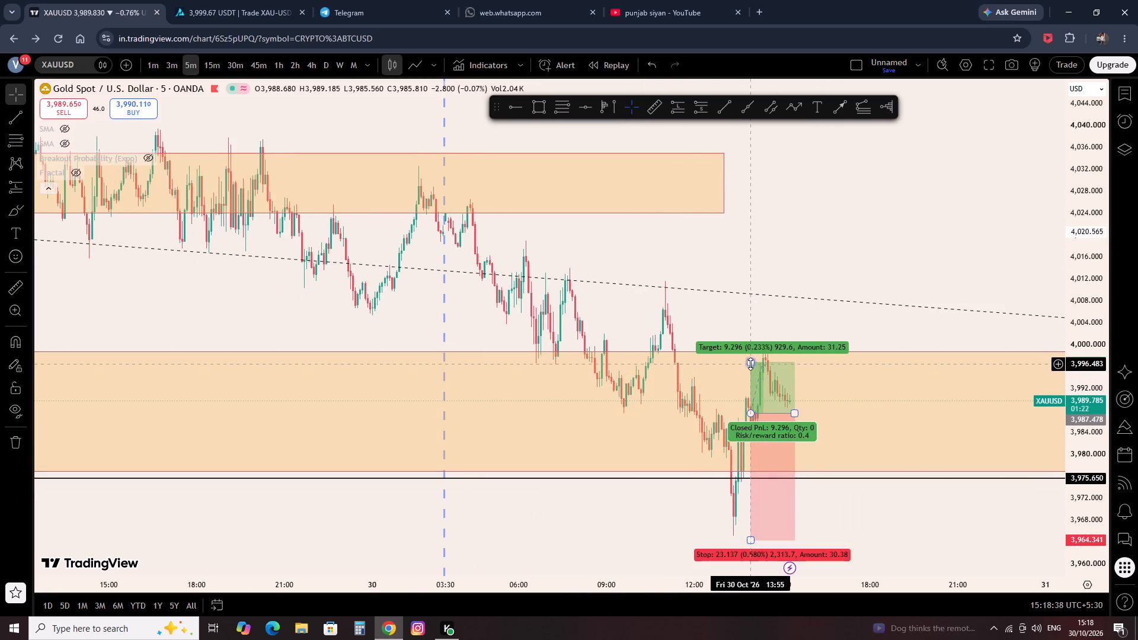
drag(750, 364, 523, 132)
drag(795, 413, 808, 412)
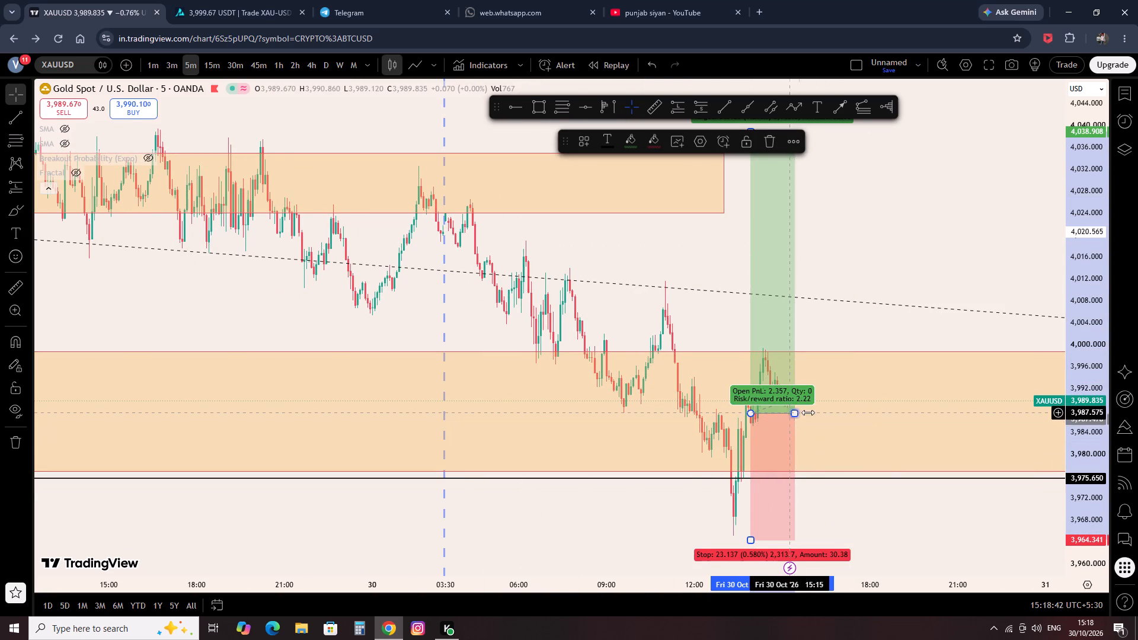
drag(808, 412, 945, 435)
click(599, 511)
Raise the long position's target further to about 4,070.6, near the 28 October highs.
scroll(598, 513, down, 8)
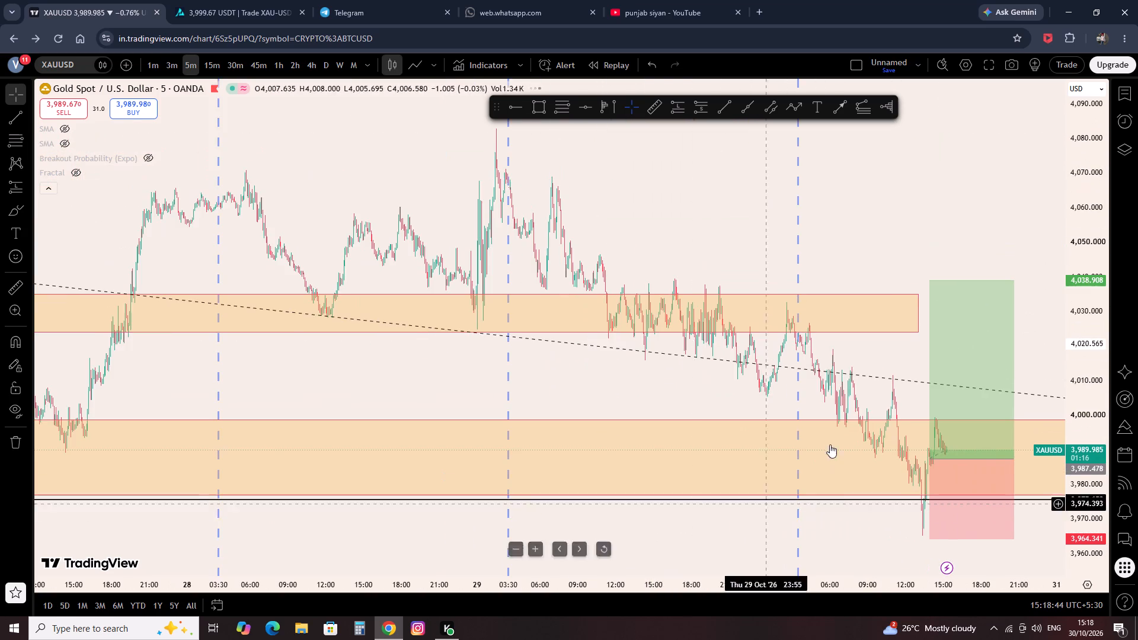
drag(854, 404, 772, 395)
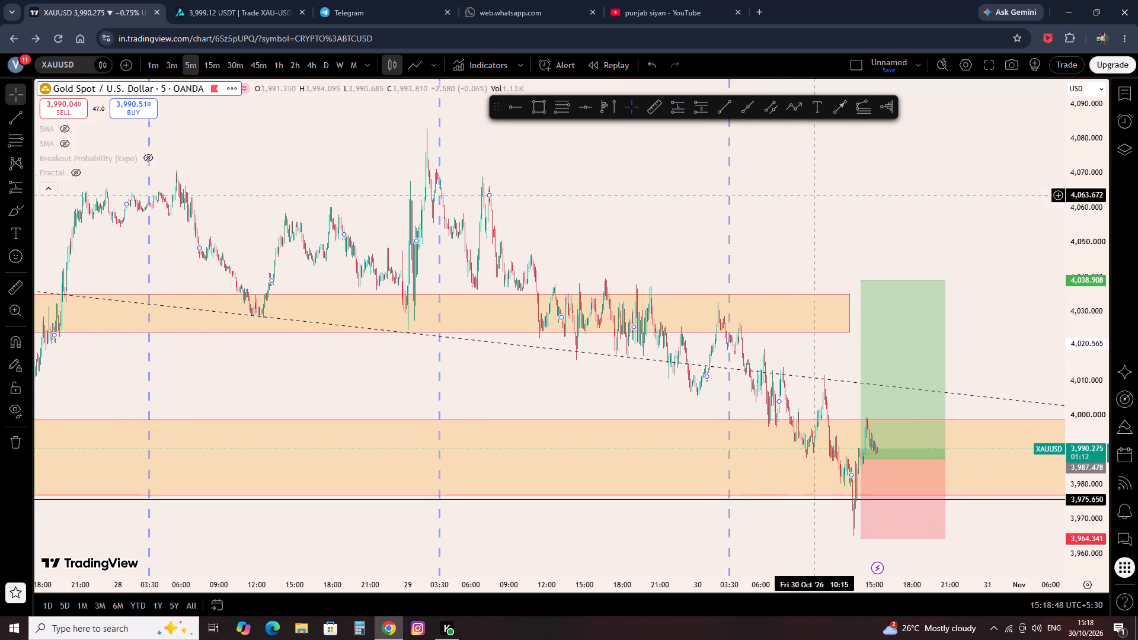
drag(861, 278, 845, 178)
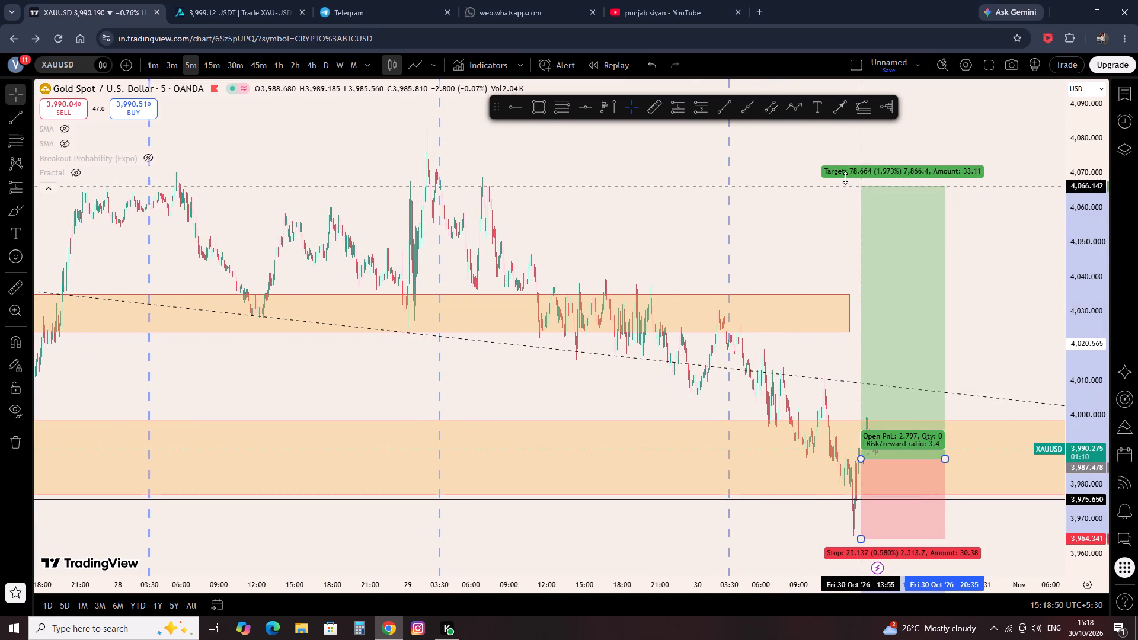
drag(845, 178, 837, 155)
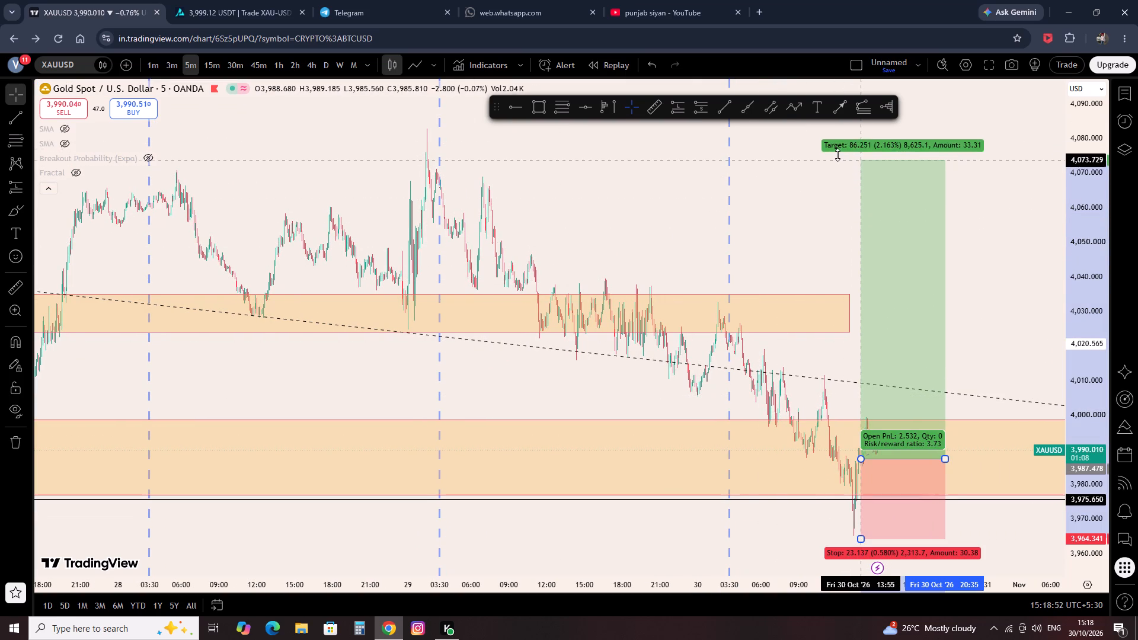
drag(837, 155, 817, 188)
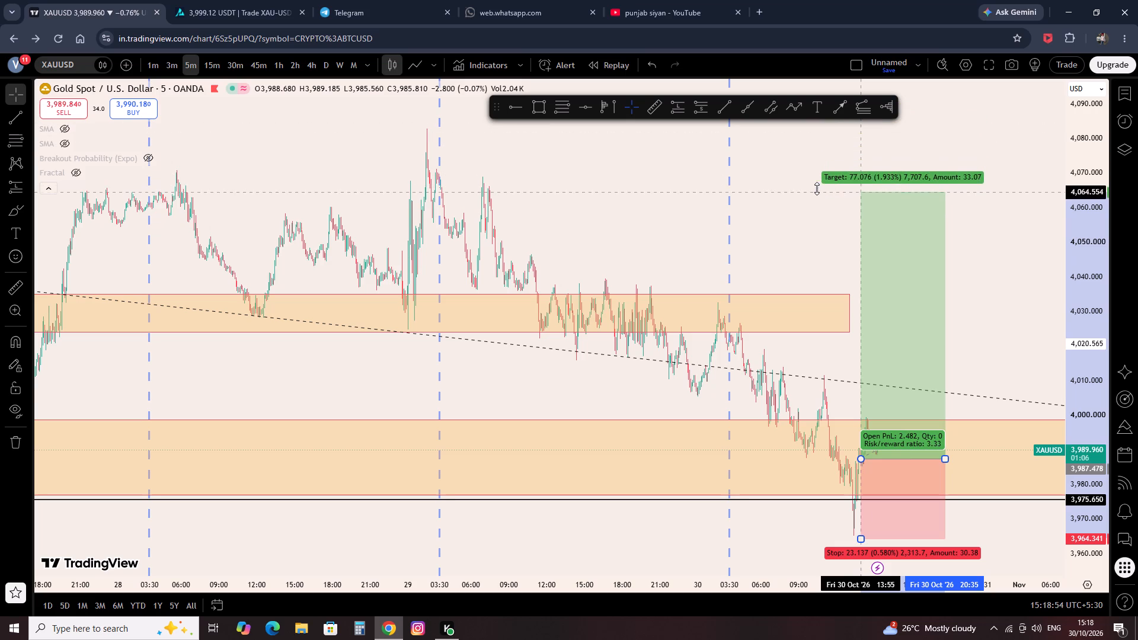
drag(817, 188, 813, 171)
click(566, 366)
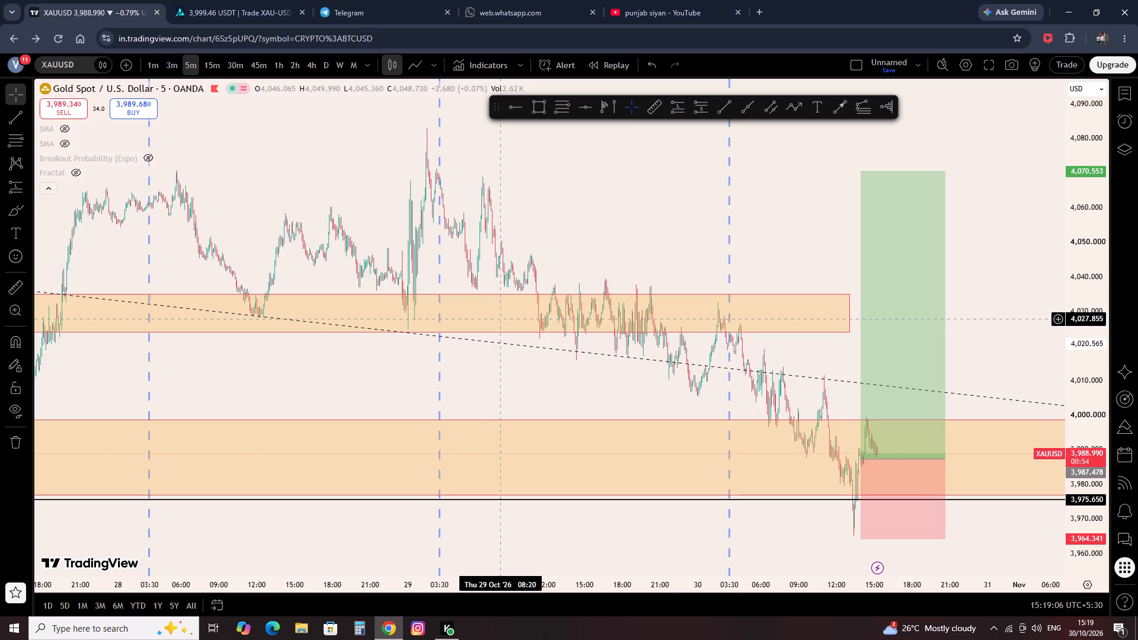
Show the first SMA on the 5-minute gold chart, compare it with the planned position, and hide it again.
scroll(740, 462, up, 10)
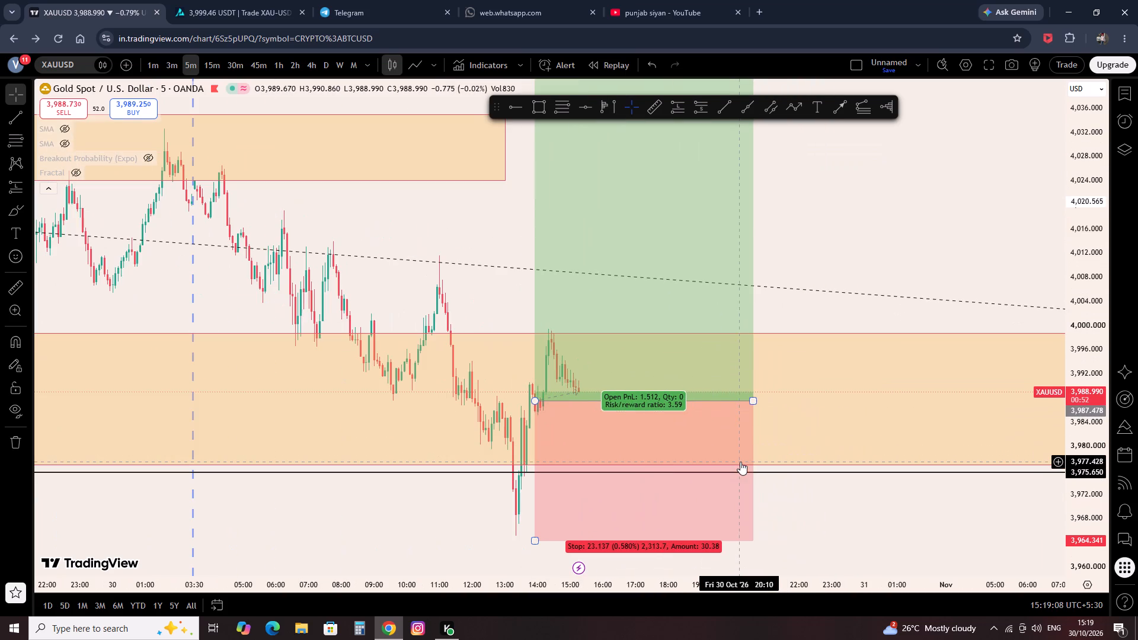
scroll(421, 386, down, 2)
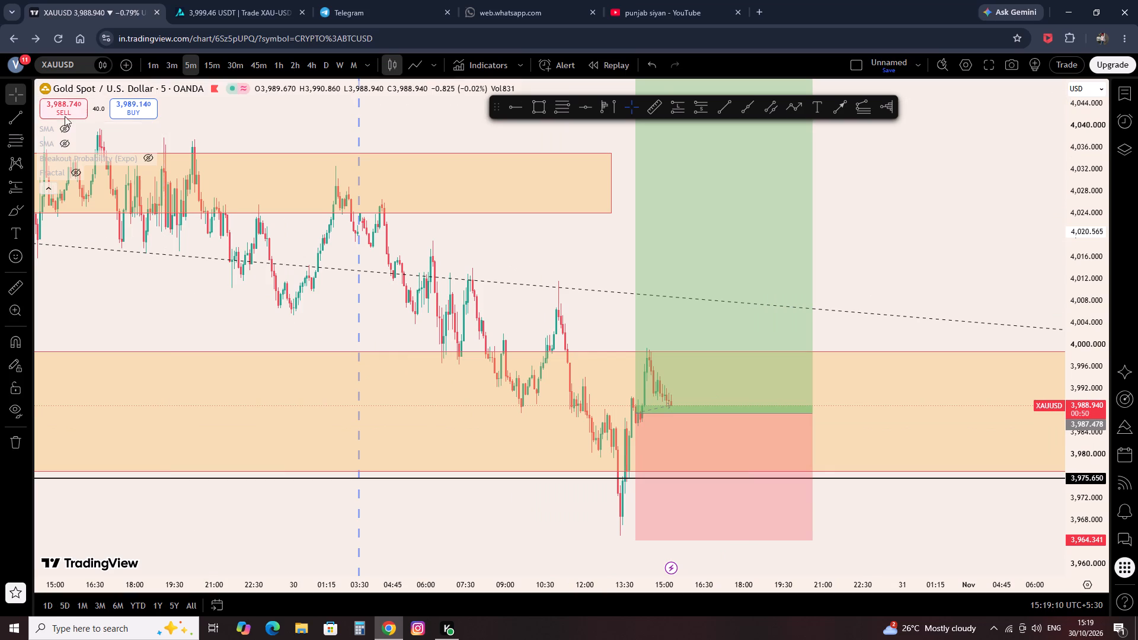
click(61, 126)
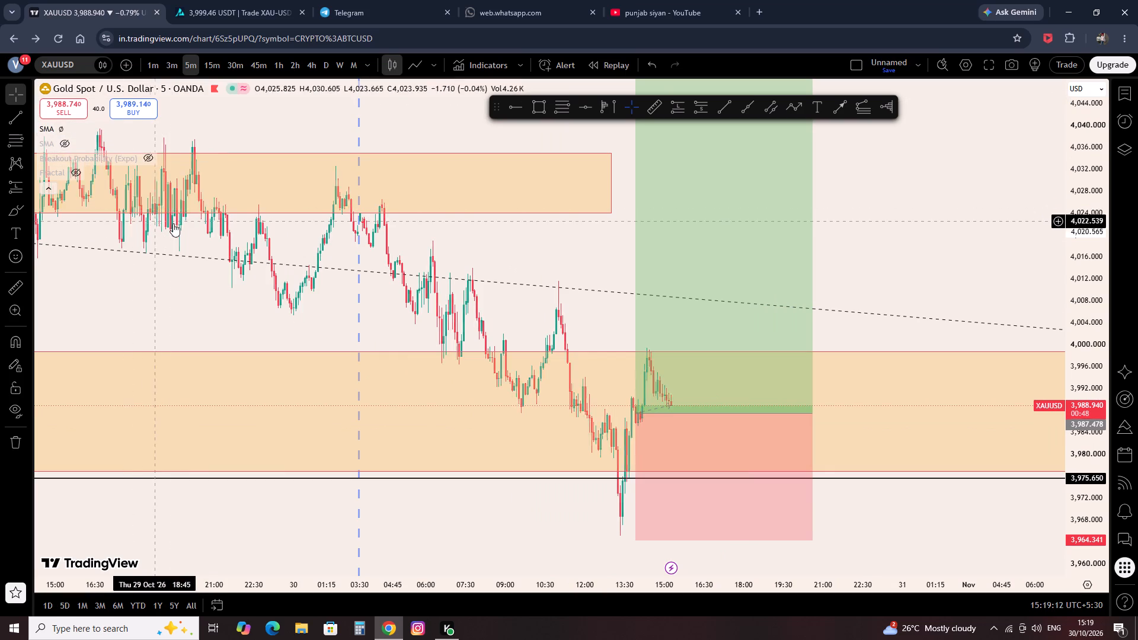
scroll(276, 231, down, 7)
scroll(391, 241, up, 1)
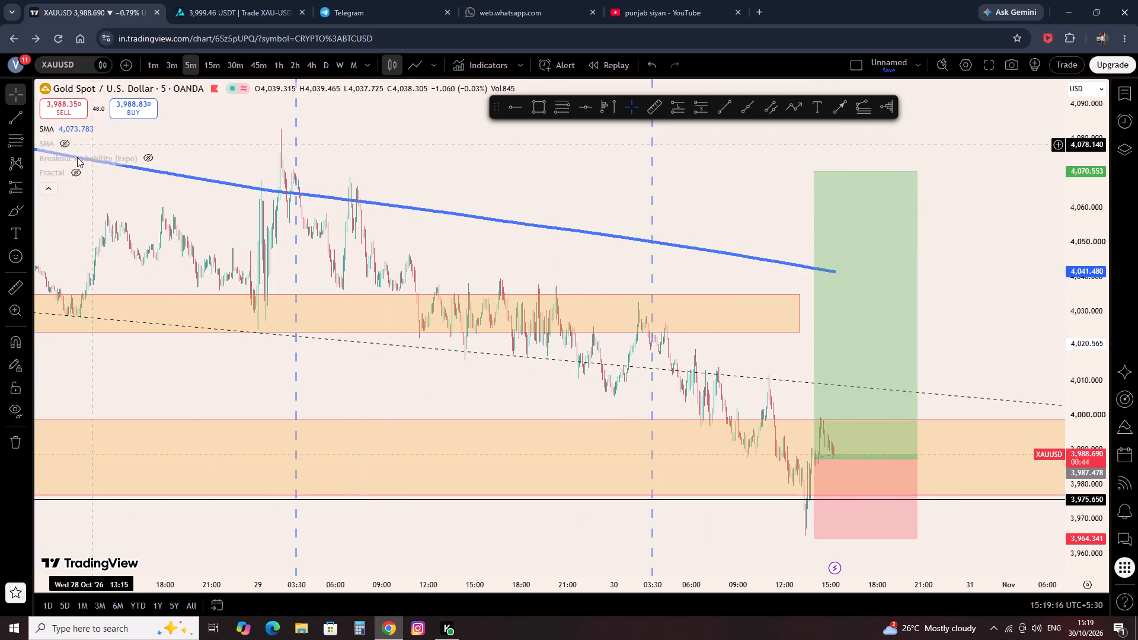
click(63, 132)
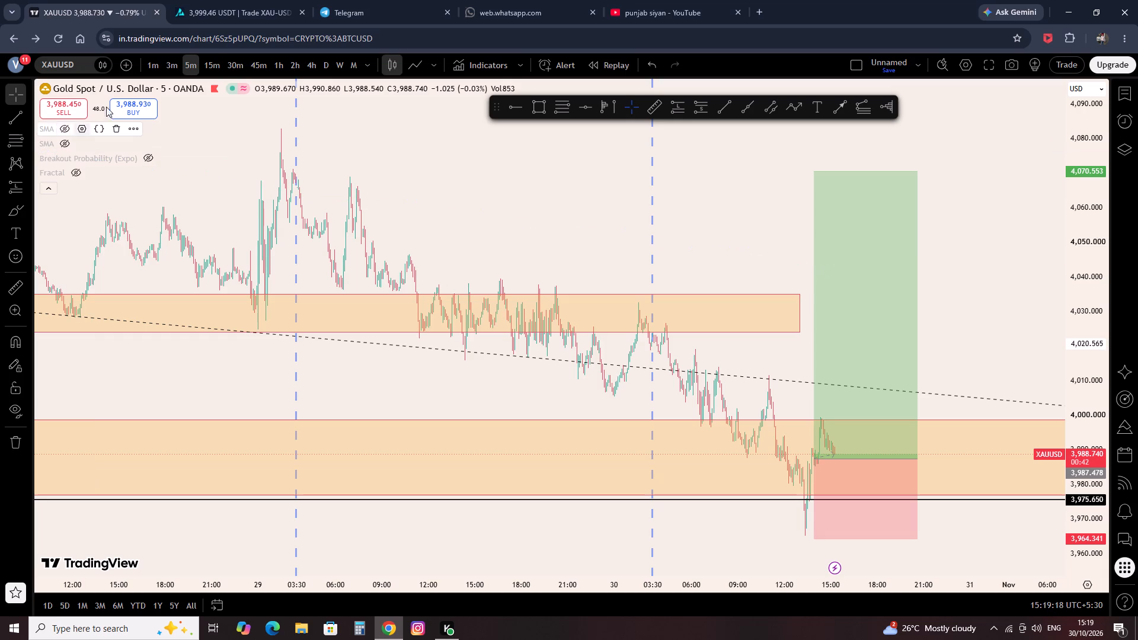
Set the gold chart to the 15-minute interval and show the second SMA to compare it with the planned position.
click(207, 62)
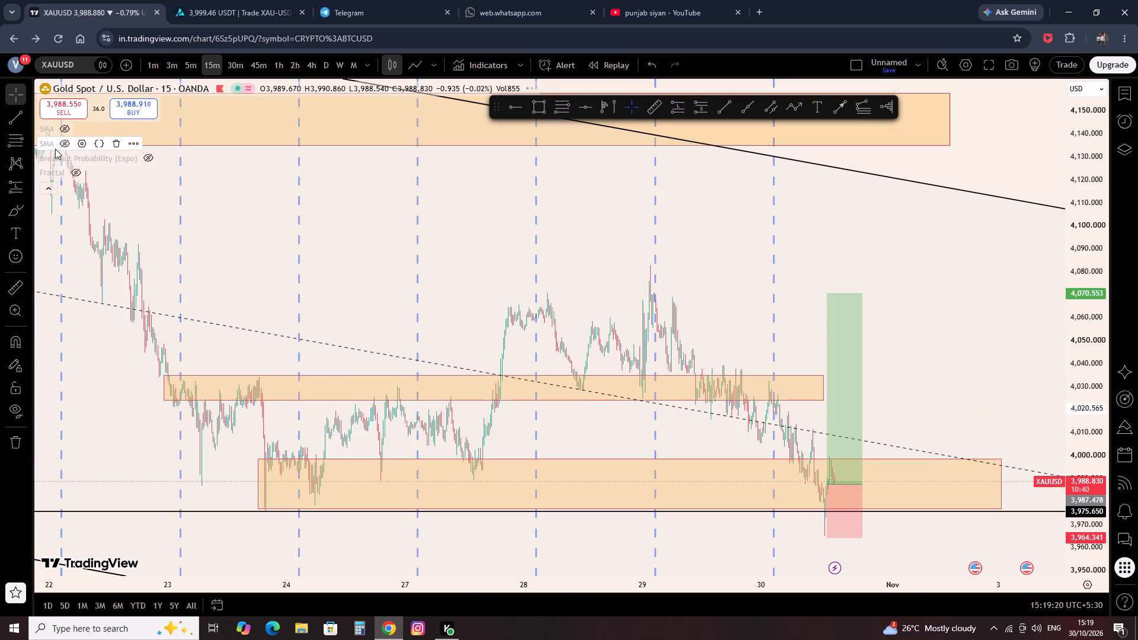
click(62, 146)
scroll(529, 281, up, 8)
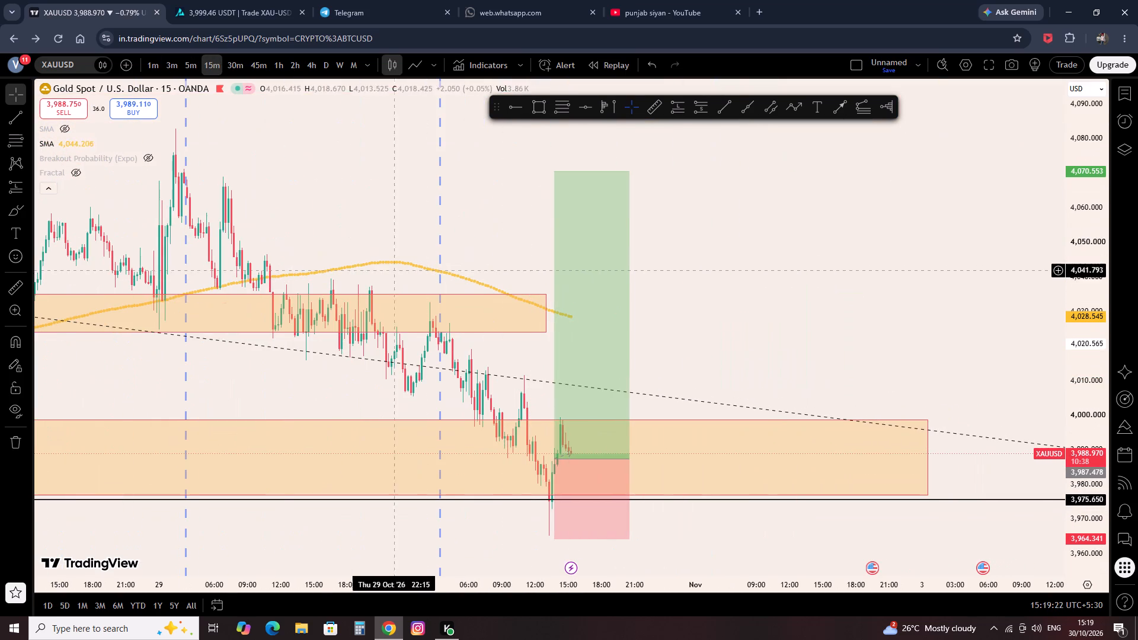
Switch to ETHUSD, show the first SMA instead of the second, and examine price on the 5-minute interval.
key(Down)
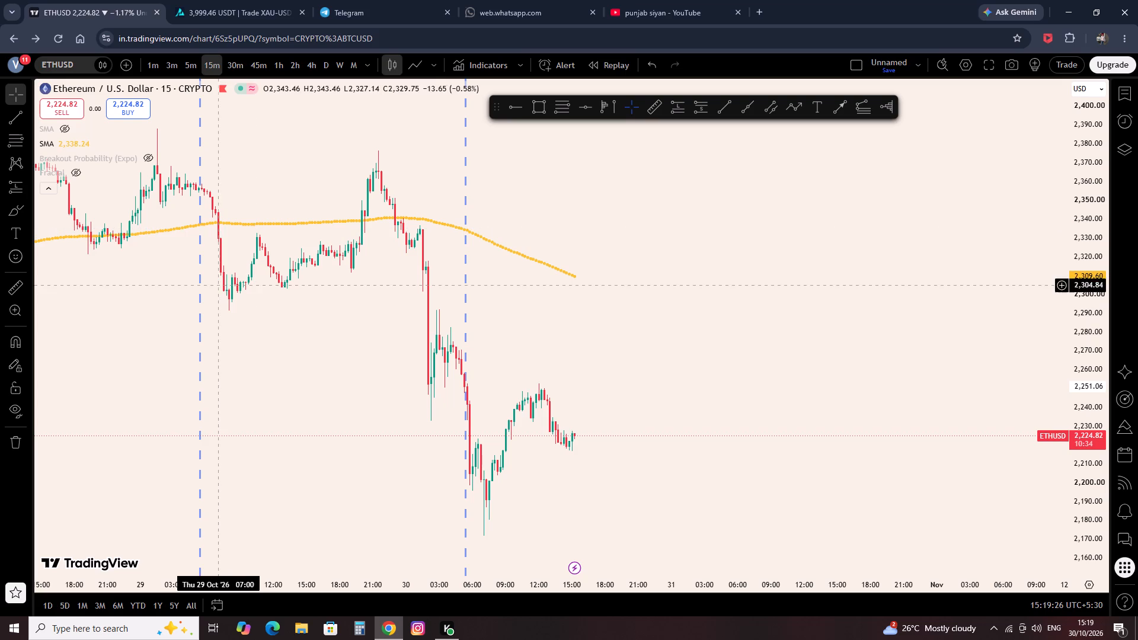
click(55, 142)
click(67, 129)
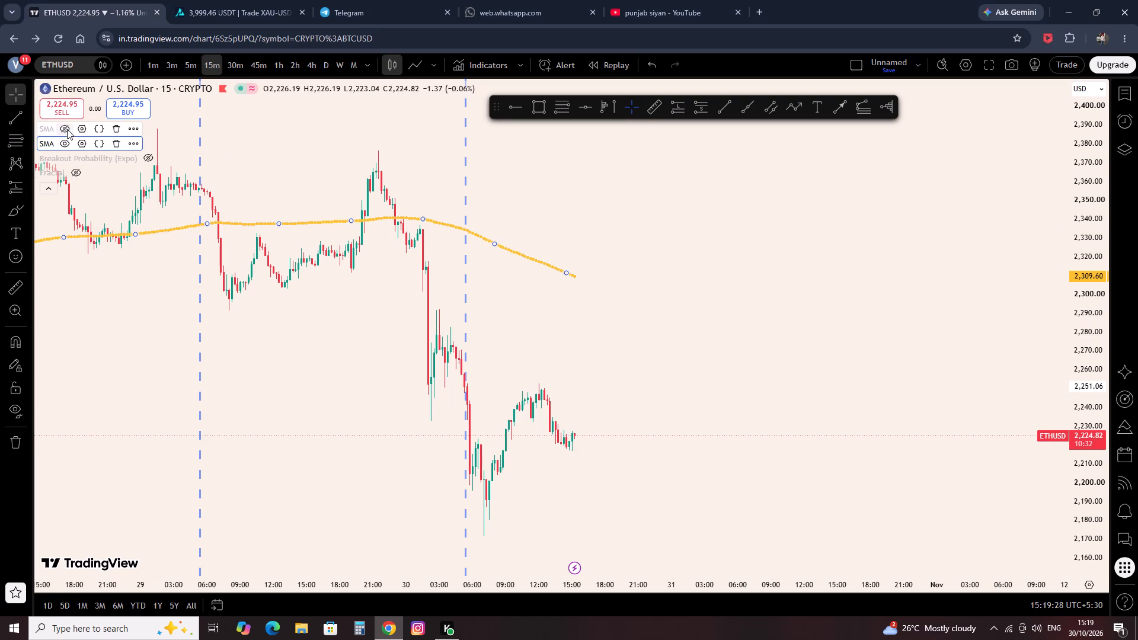
click(66, 137)
click(194, 65)
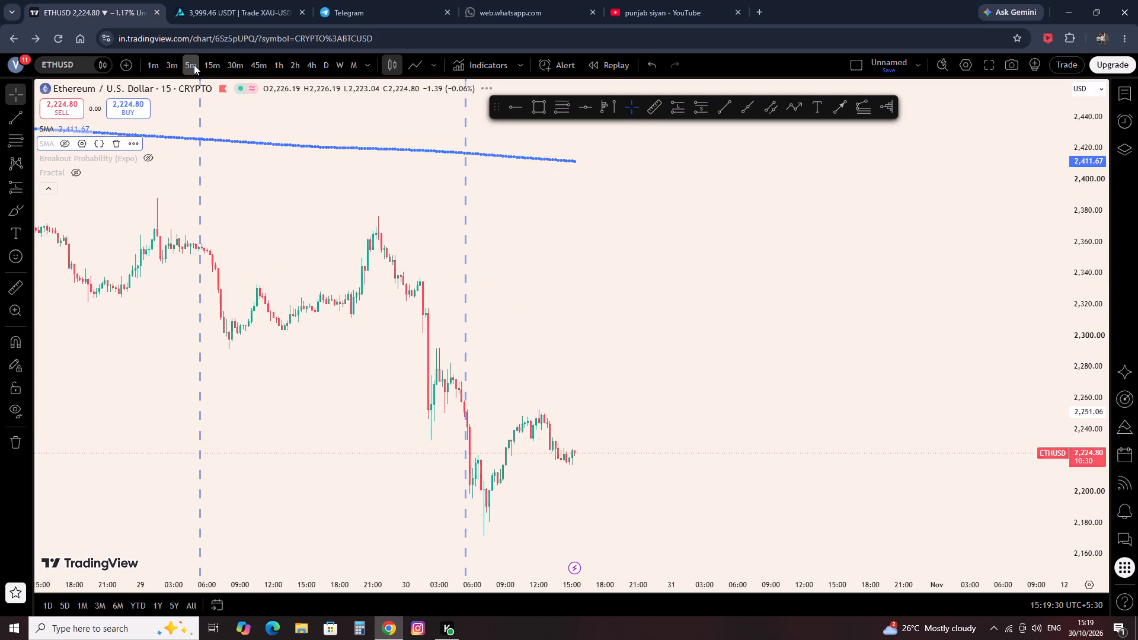
scroll(266, 129, down, 2)
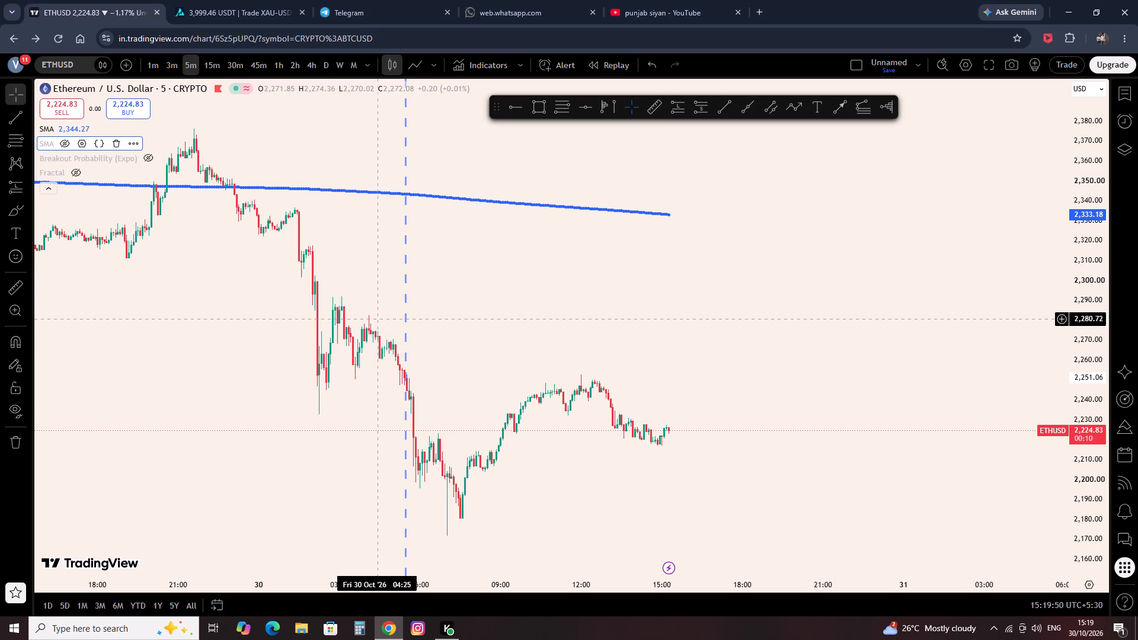
Set the ETHUSD chart to the 30-minute interval and examine the candles of 28 to 30 October.
click(237, 77)
click(239, 68)
drag(312, 285, 664, 276)
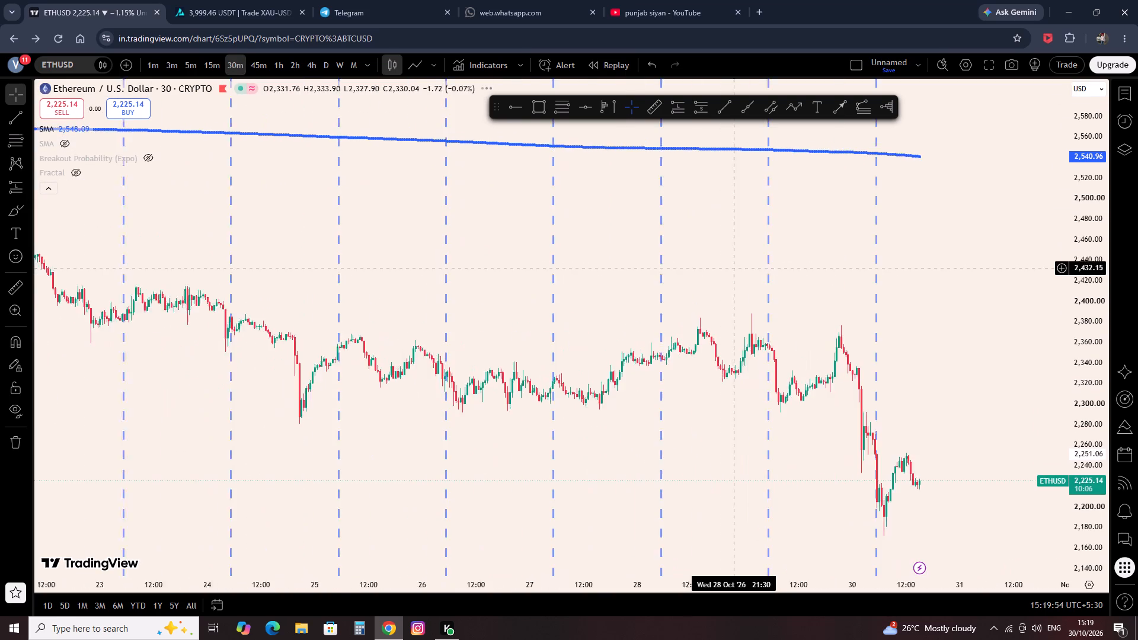
scroll(737, 267, up, 6)
scroll(647, 203, up, 1)
scroll(564, 201, up, 5)
drag(404, 246, 421, 248)
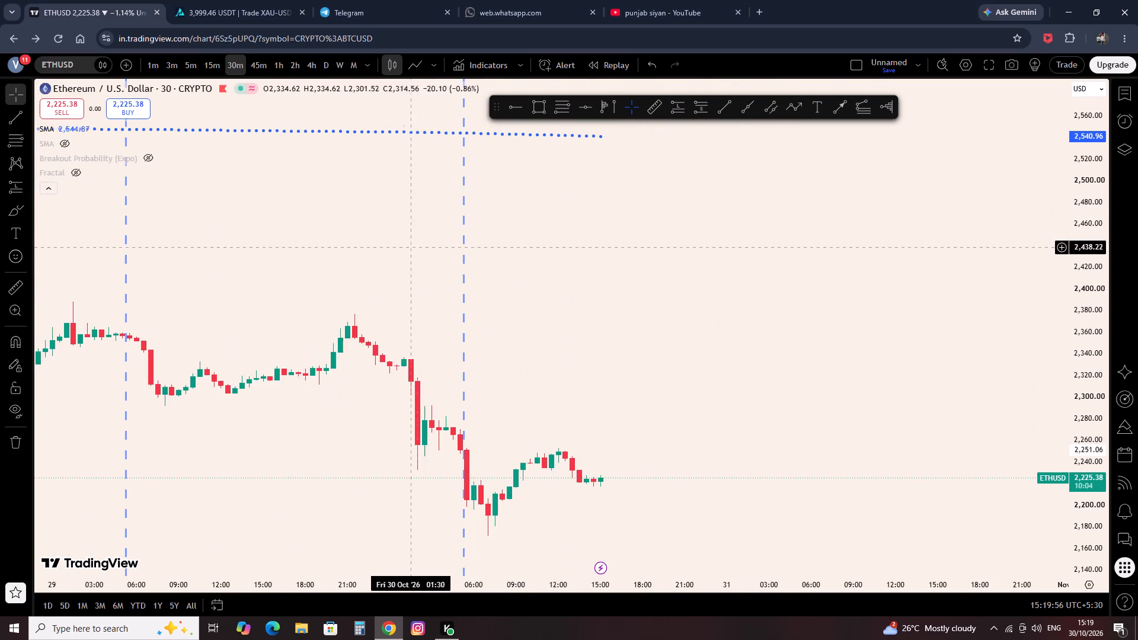
drag(421, 248, 749, 239)
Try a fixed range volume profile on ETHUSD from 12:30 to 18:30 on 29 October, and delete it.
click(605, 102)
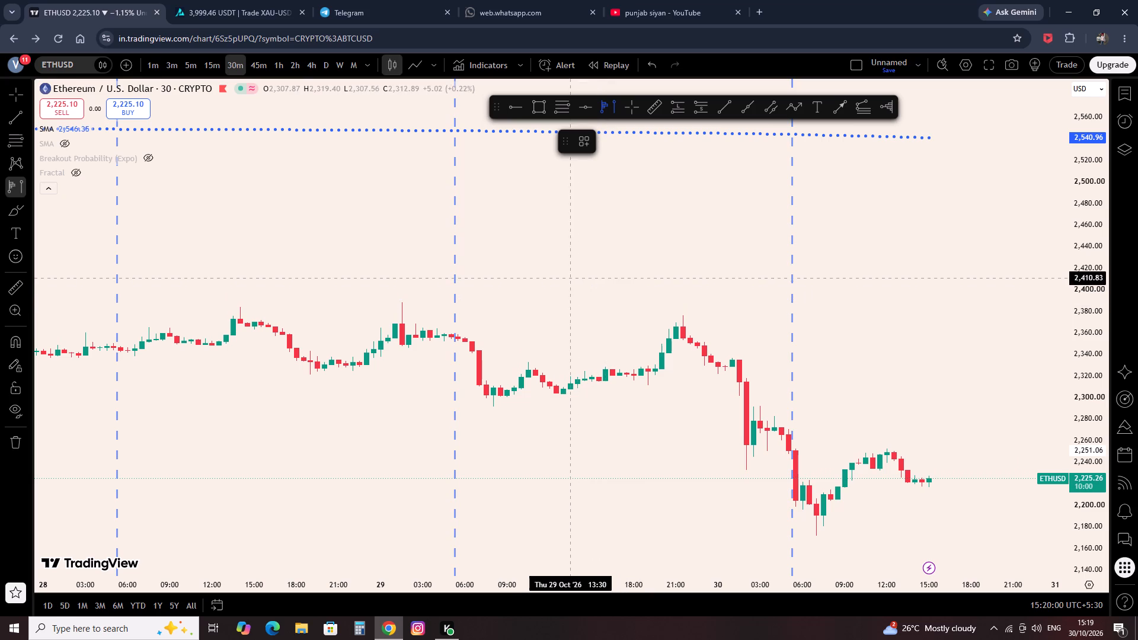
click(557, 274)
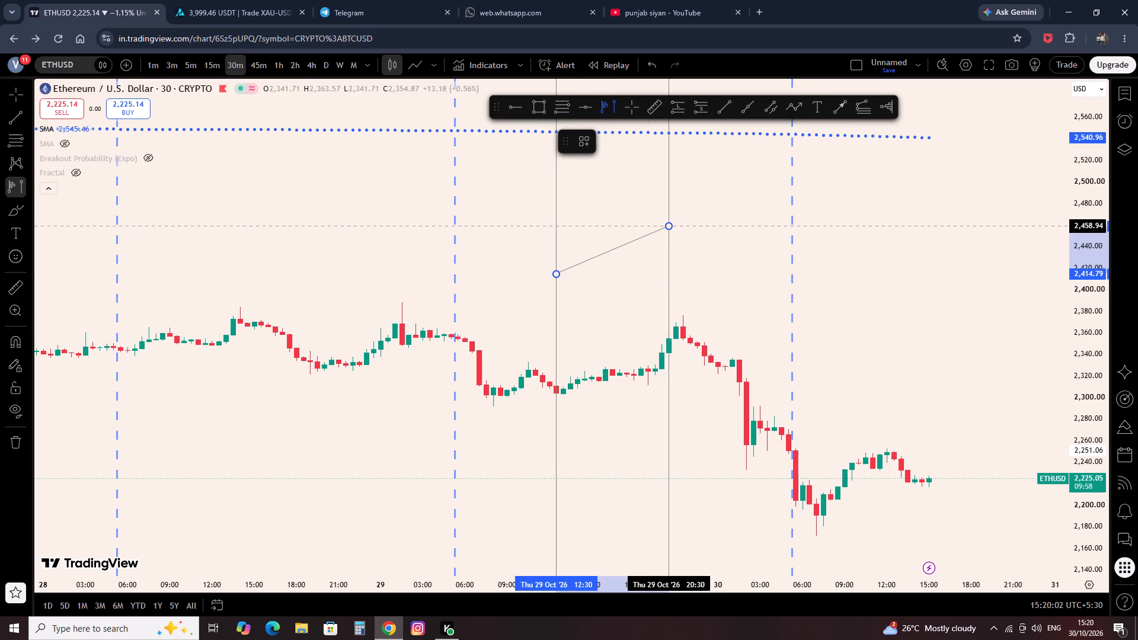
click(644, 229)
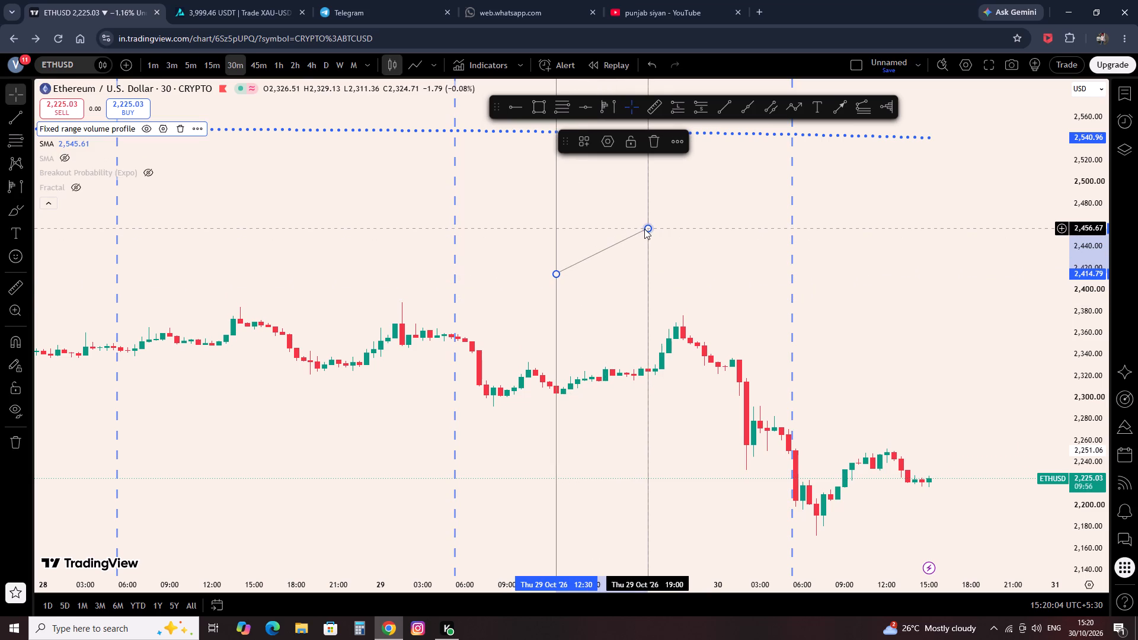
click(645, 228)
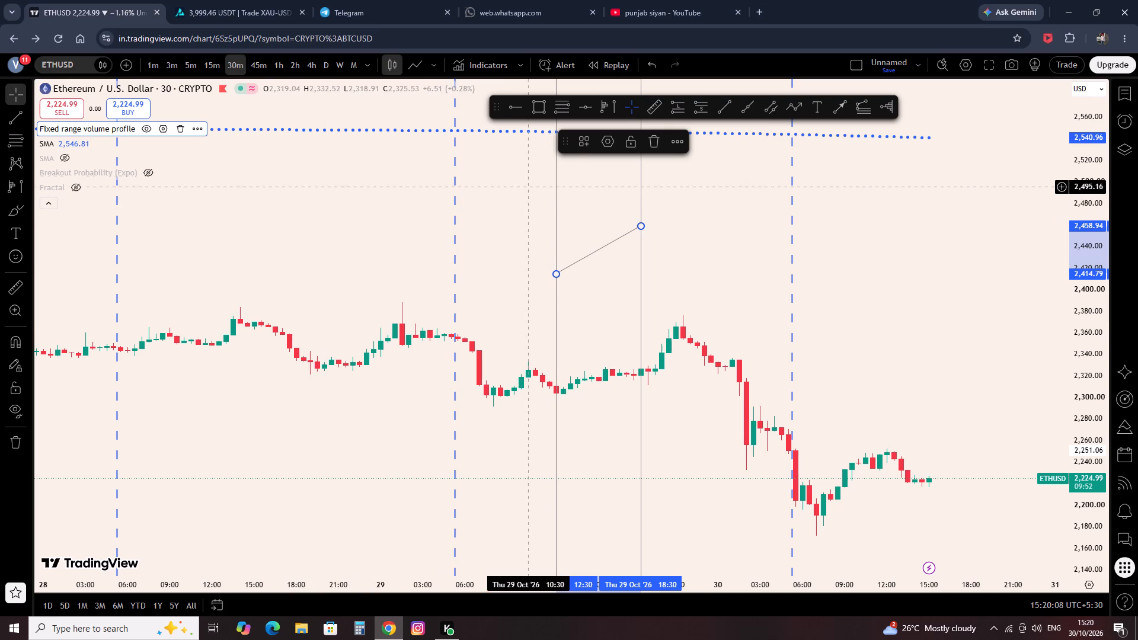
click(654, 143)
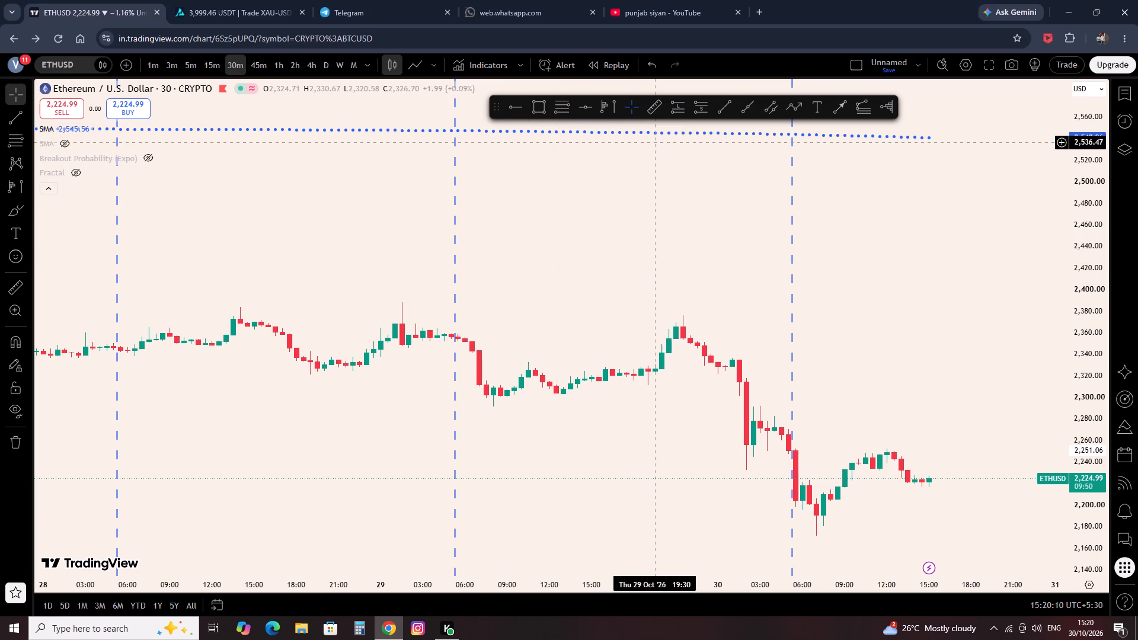
Return to XAUUSD and draw a fixed range volume profile from 12:30 to 18:30 on 29 October.
key(Up)
click(601, 104)
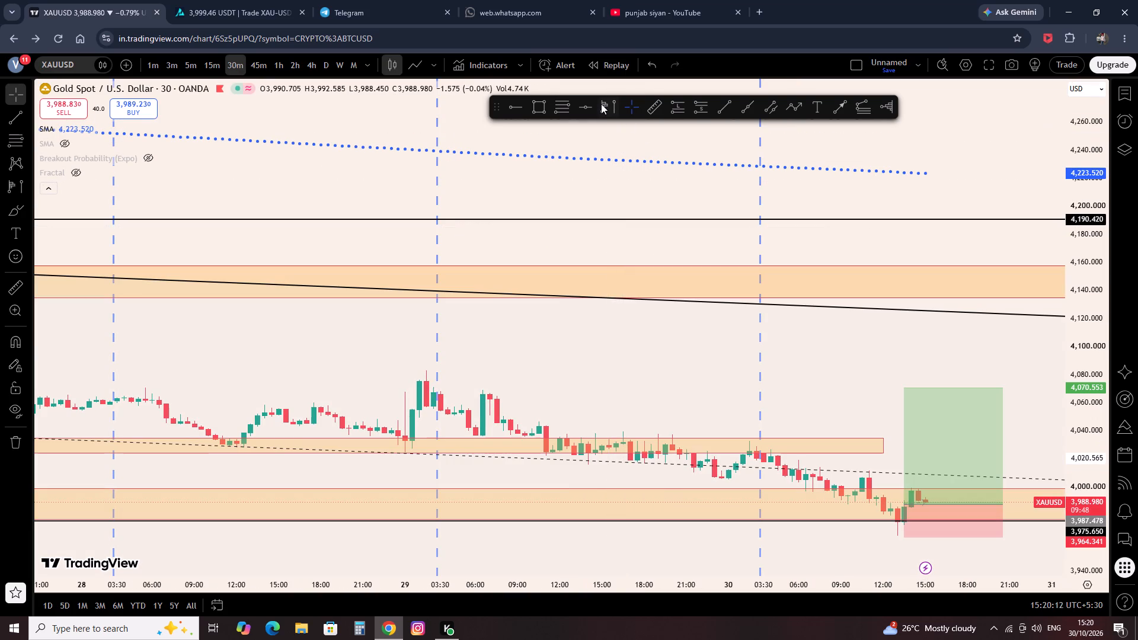
click(565, 352)
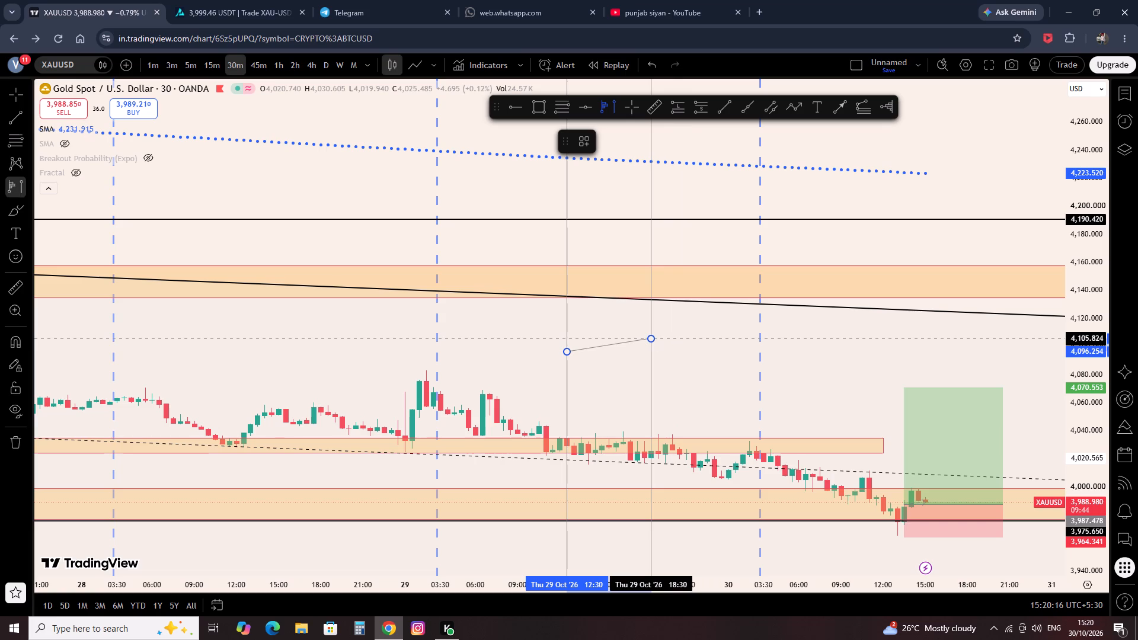
click(653, 338)
Hide the first SMA on the 30-minute gold chart so the volume profile can be examined up close.
drag(667, 355, 748, 375)
scroll(739, 372, up, 3)
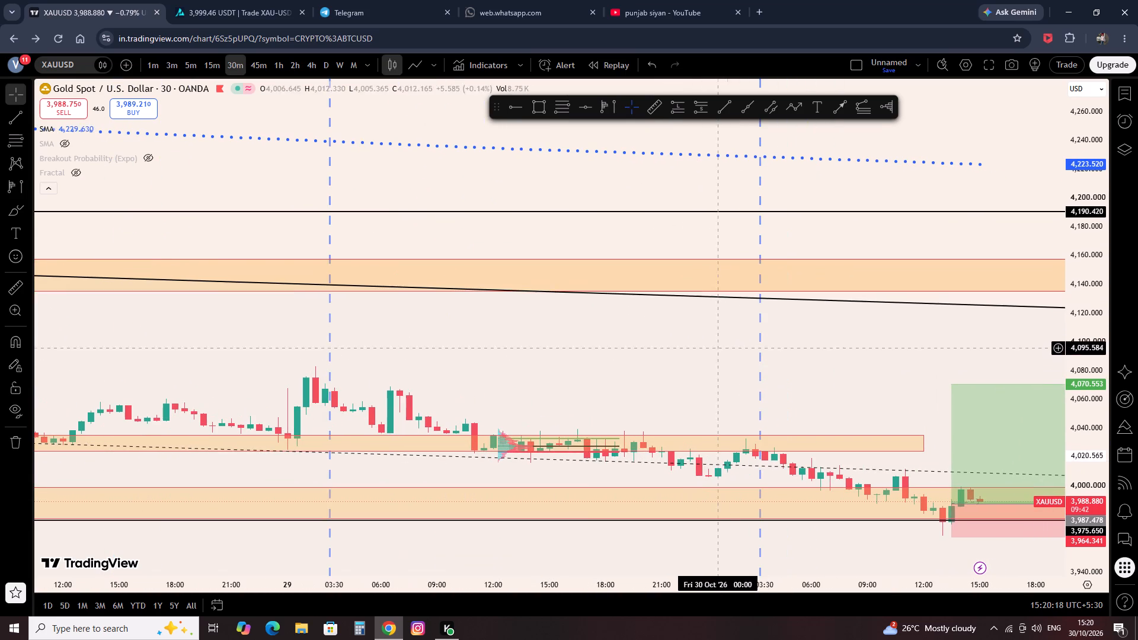
drag(501, 297, 854, 329)
scroll(831, 318, up, 8)
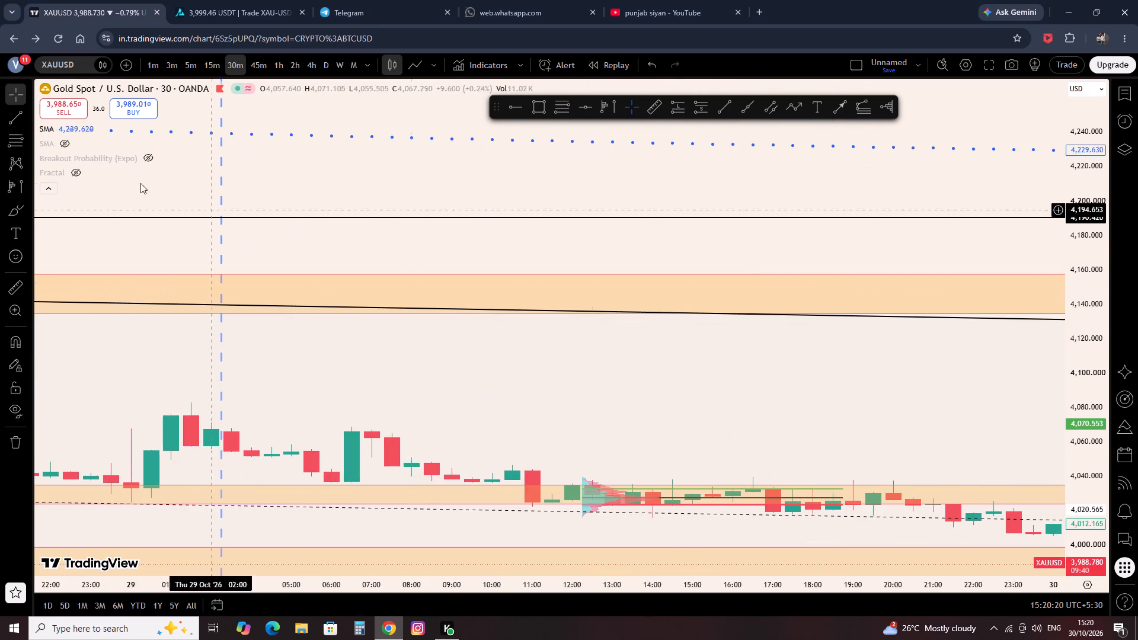
click(59, 125)
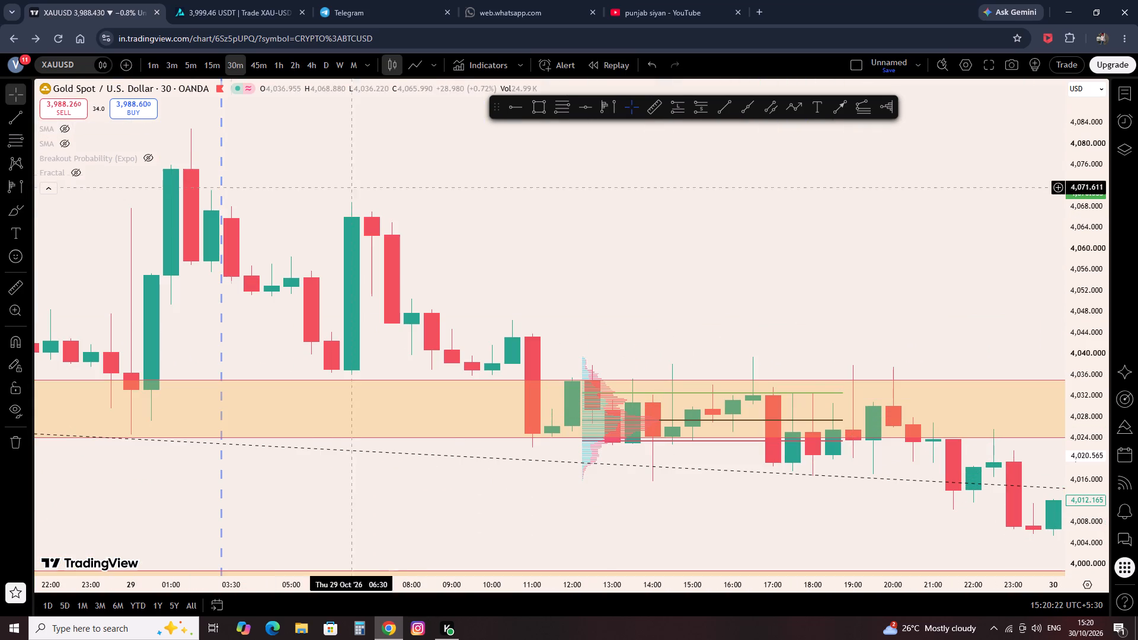
Place a short position on 29 October at 19:00 with entry about 4,025.6, stop about 4,030.5 and target about 4,011.1.
drag(749, 270, 465, 241)
click(704, 100)
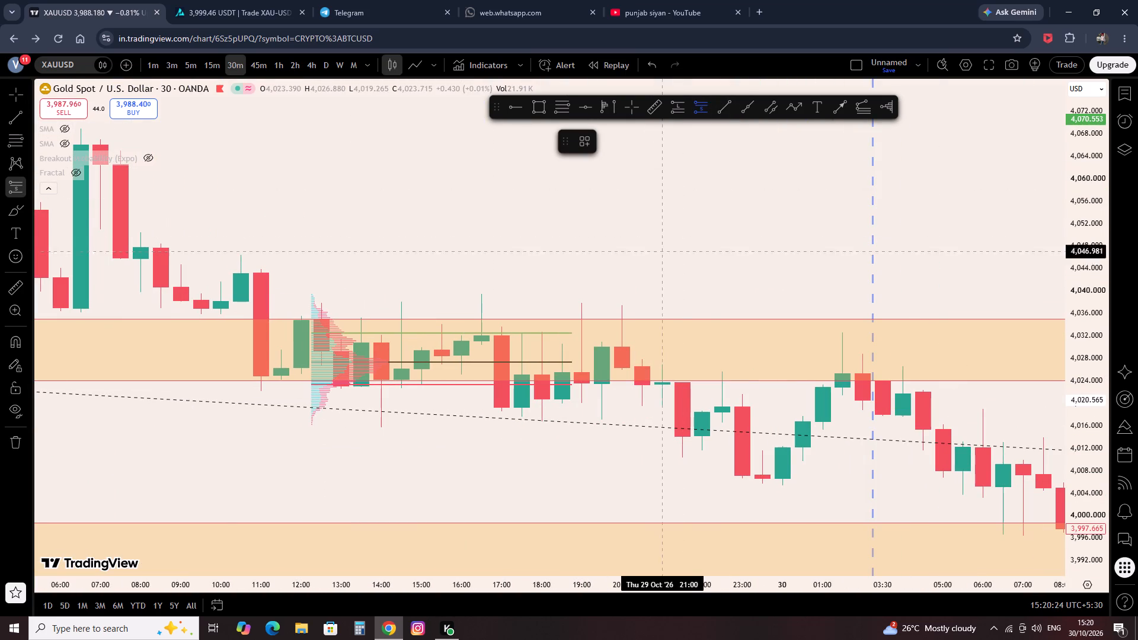
click(579, 372)
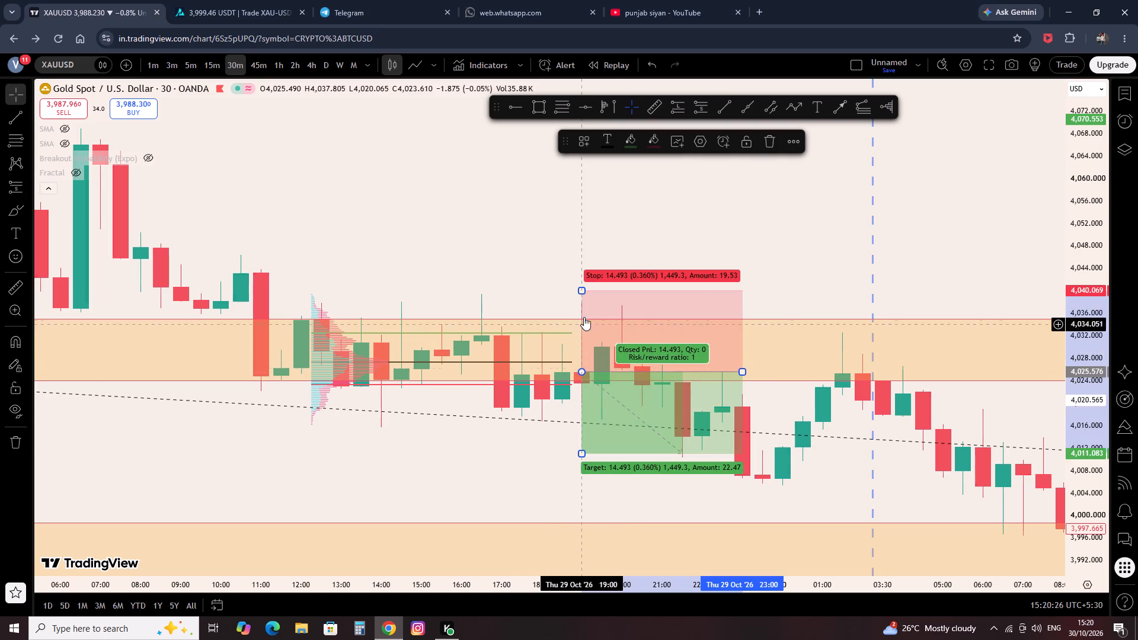
drag(583, 286, 584, 309)
drag(586, 290, 586, 344)
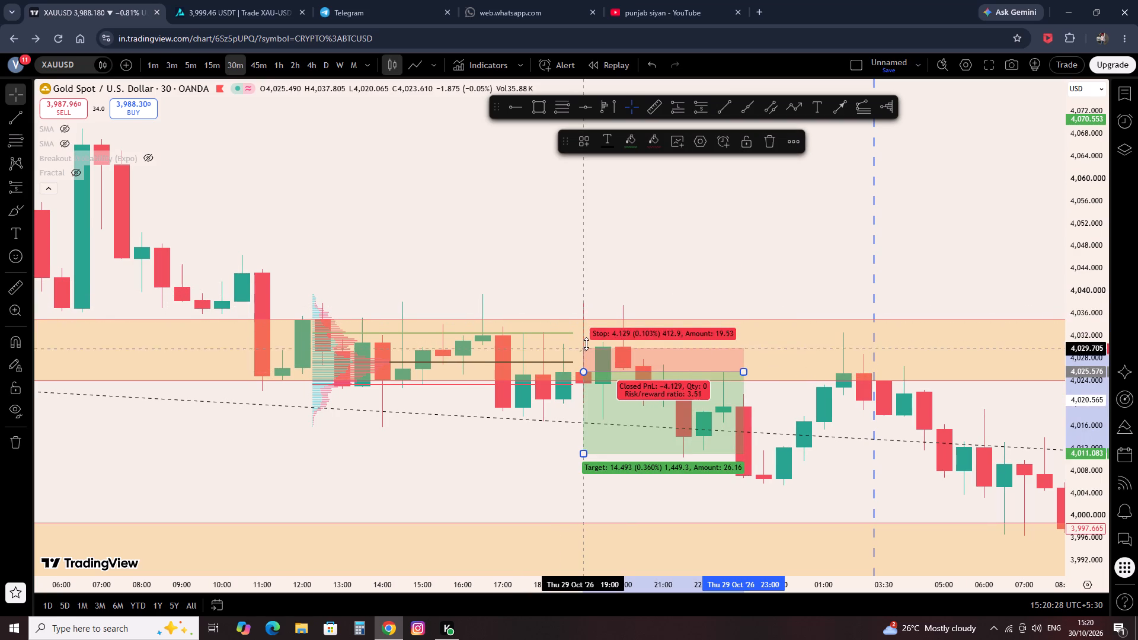
drag(586, 344, 591, 344)
Move the fixed range volume profile back to 28 October, covering 12:30 to 18:30.
scroll(379, 311, down, 3)
scroll(495, 415, down, 4)
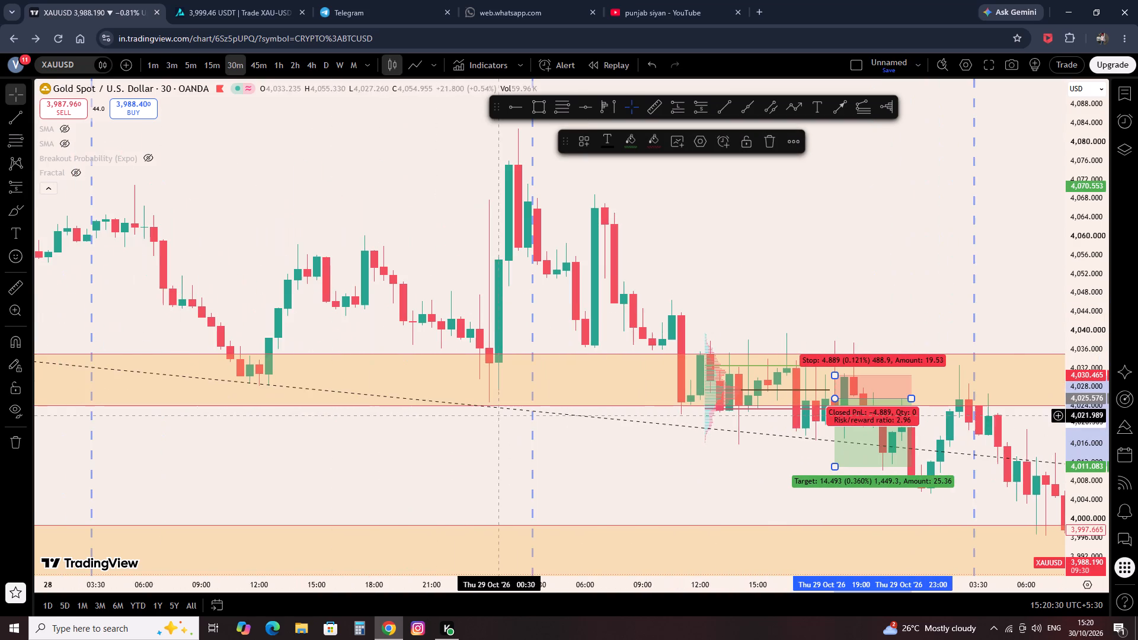
drag(715, 392, 213, 328)
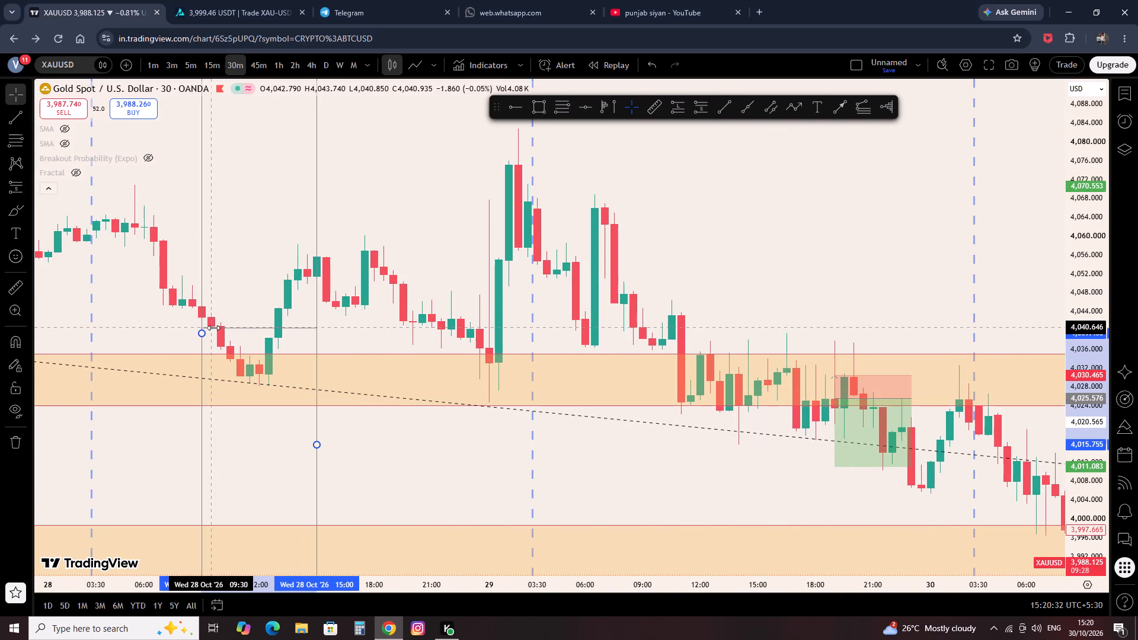
drag(213, 328, 264, 321)
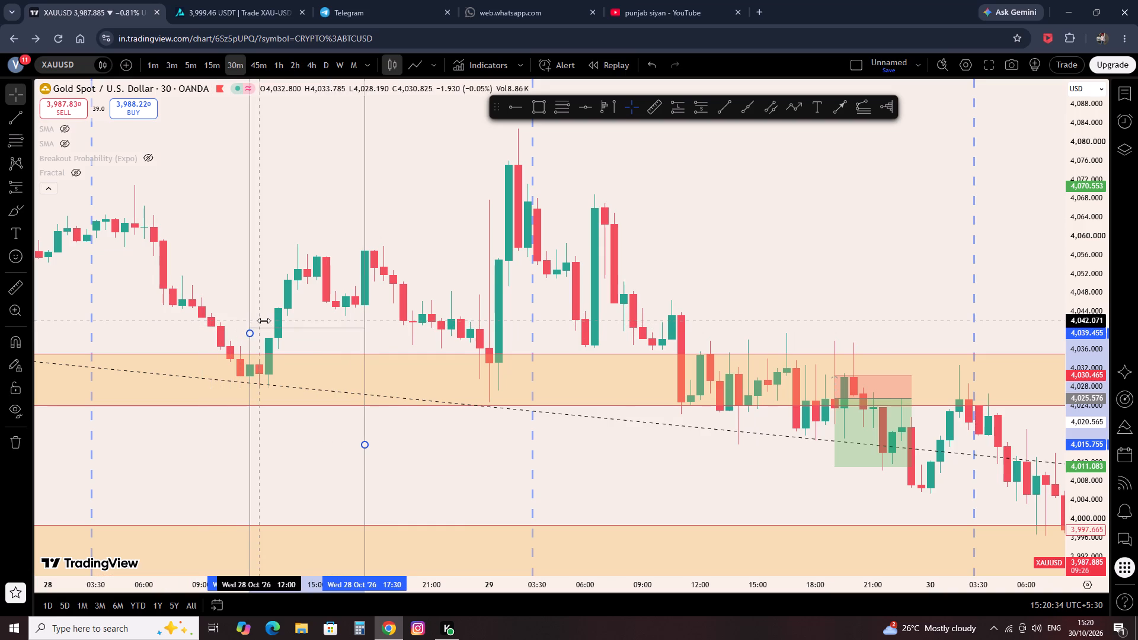
drag(264, 321, 278, 335)
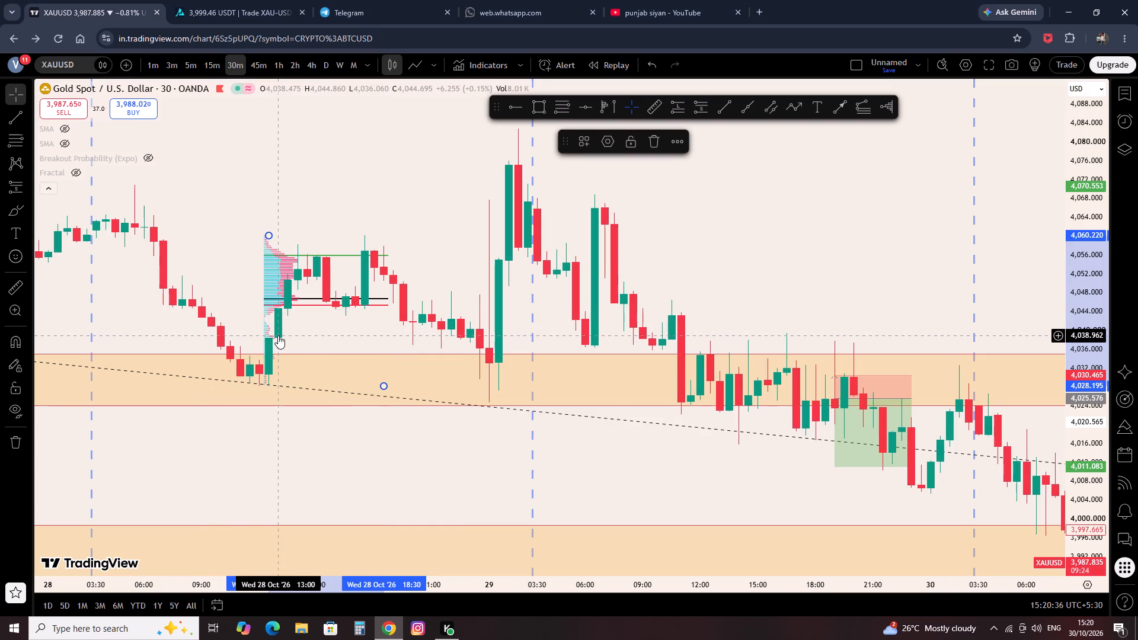
click(335, 331)
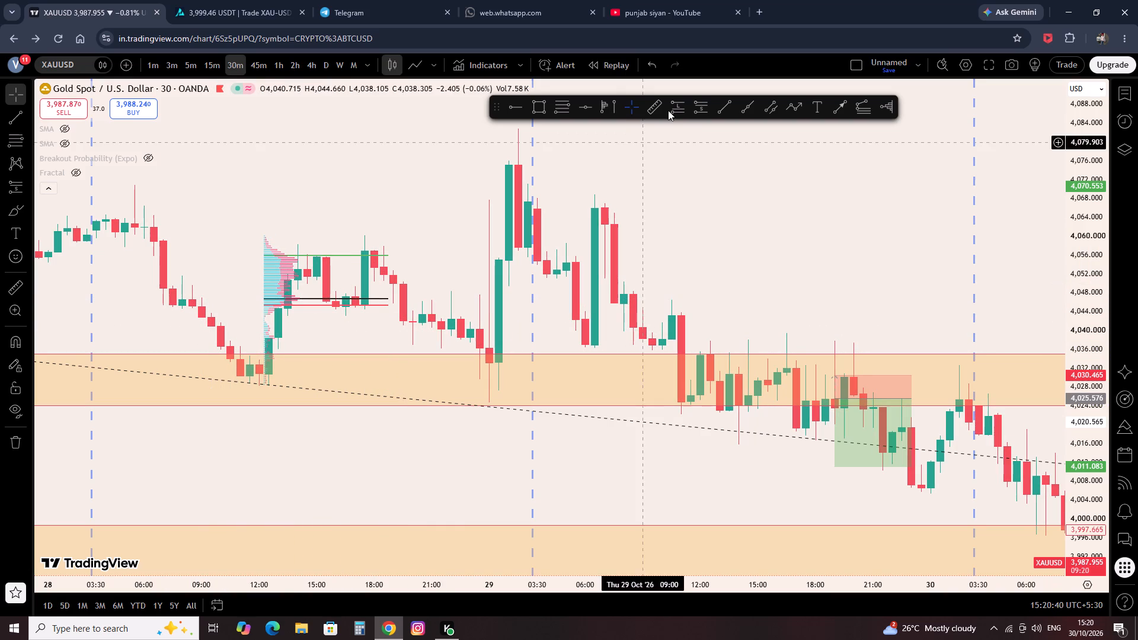
Place a long position on 28 October at 19:30 with entry about 4,049.7, stop about 4,045.2 and target about 4,067.9.
click(685, 106)
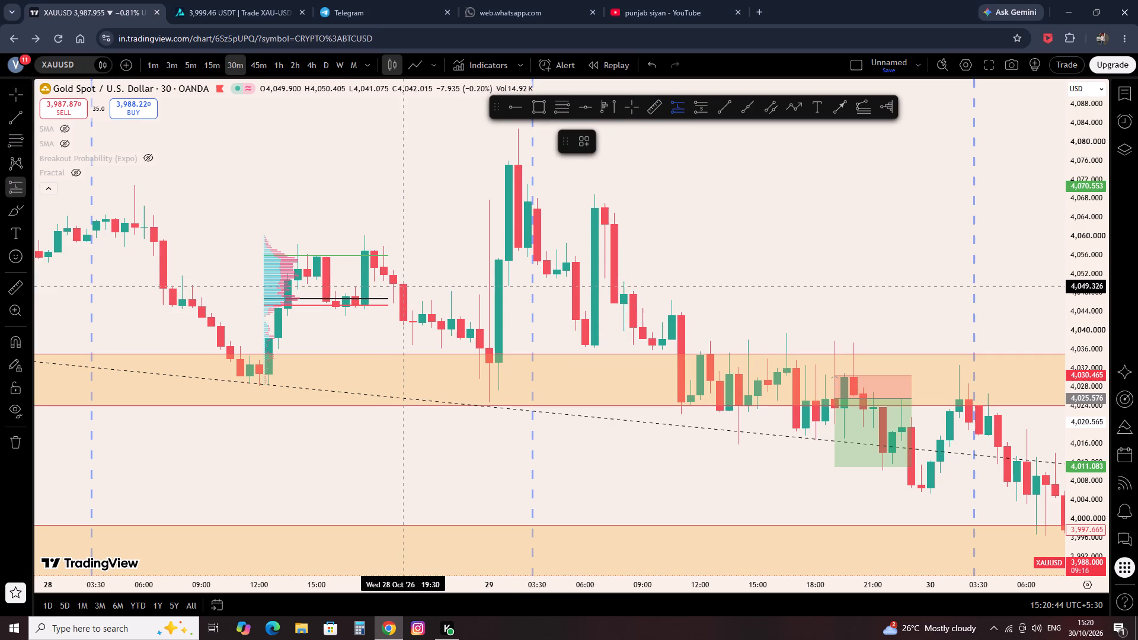
click(402, 285)
drag(406, 364, 404, 306)
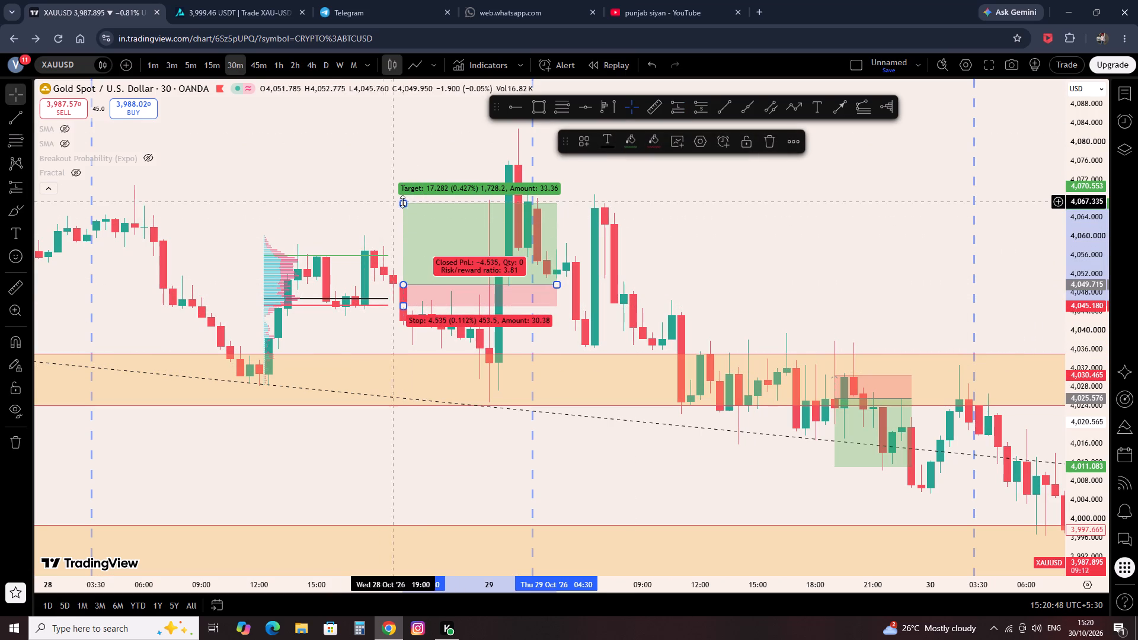
click(402, 201)
Shift the fixed range volume profile to 27 October, 12:30 to 18:30, to examine that session.
drag(306, 180, 931, 248)
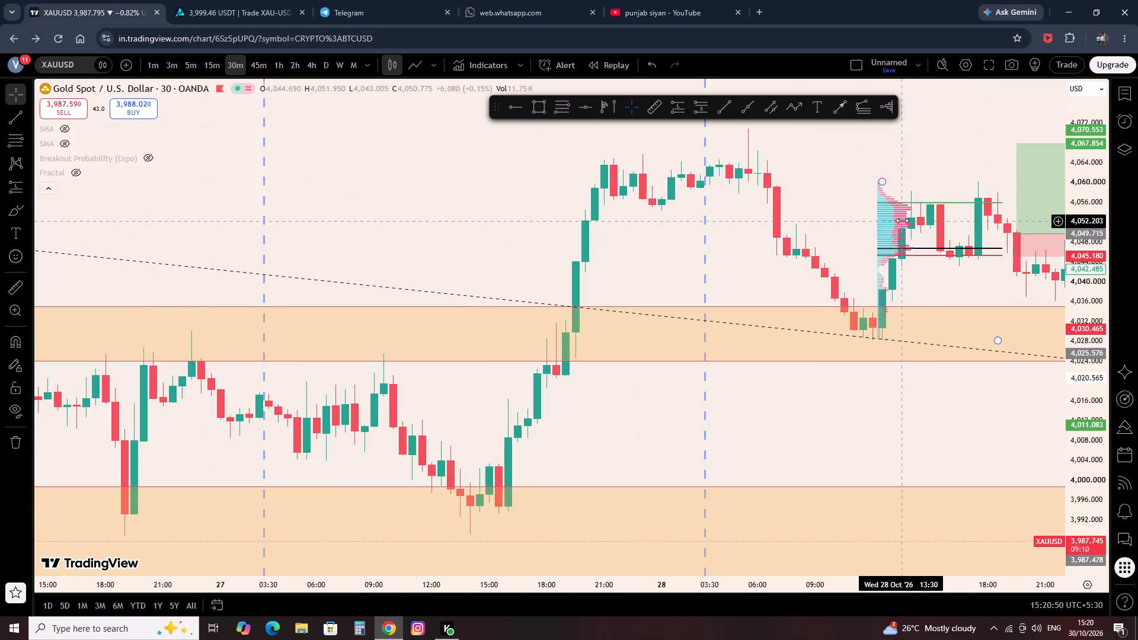
drag(886, 225, 431, 233)
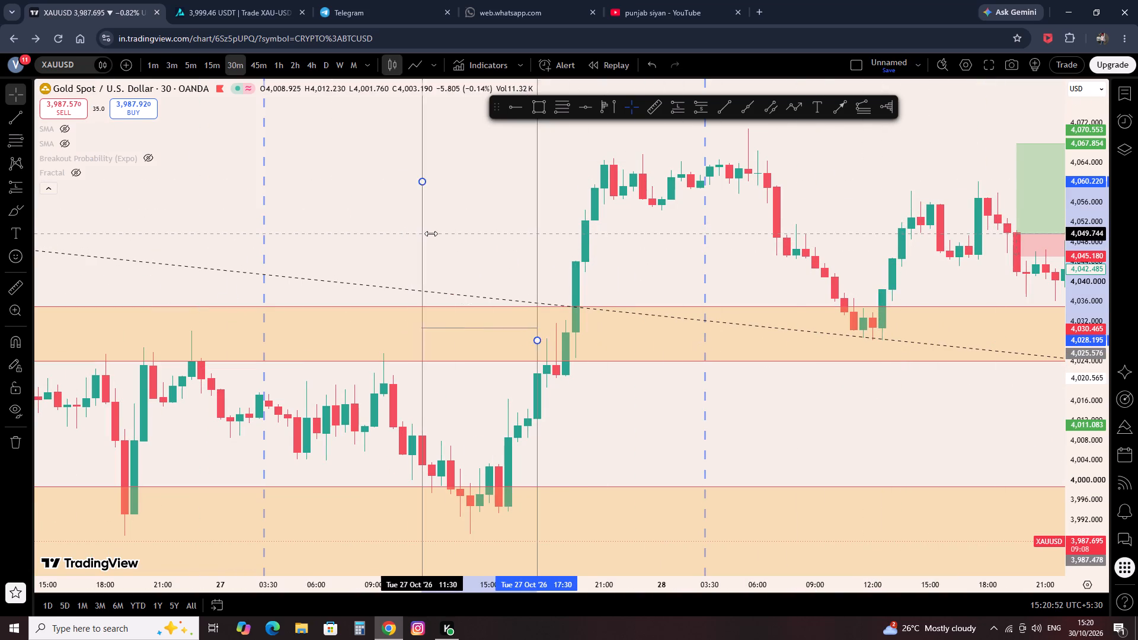
drag(431, 233, 442, 228)
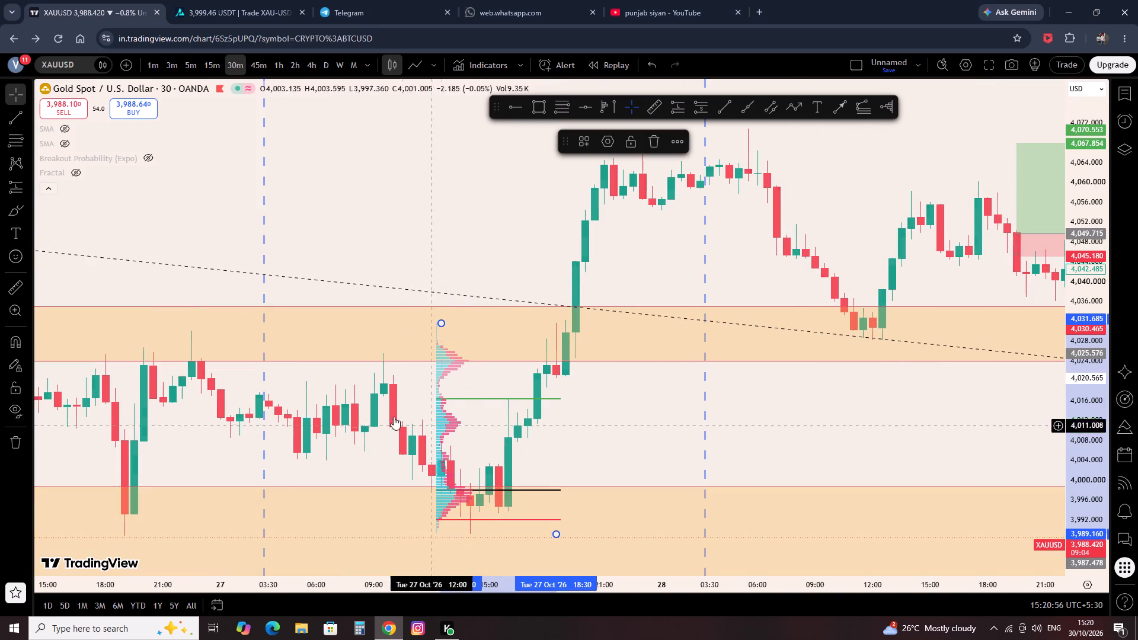
Move the fixed range volume profile to 26 October, covering 12:30 to 18:30.
drag(244, 472, 845, 468)
drag(1027, 281, 552, 244)
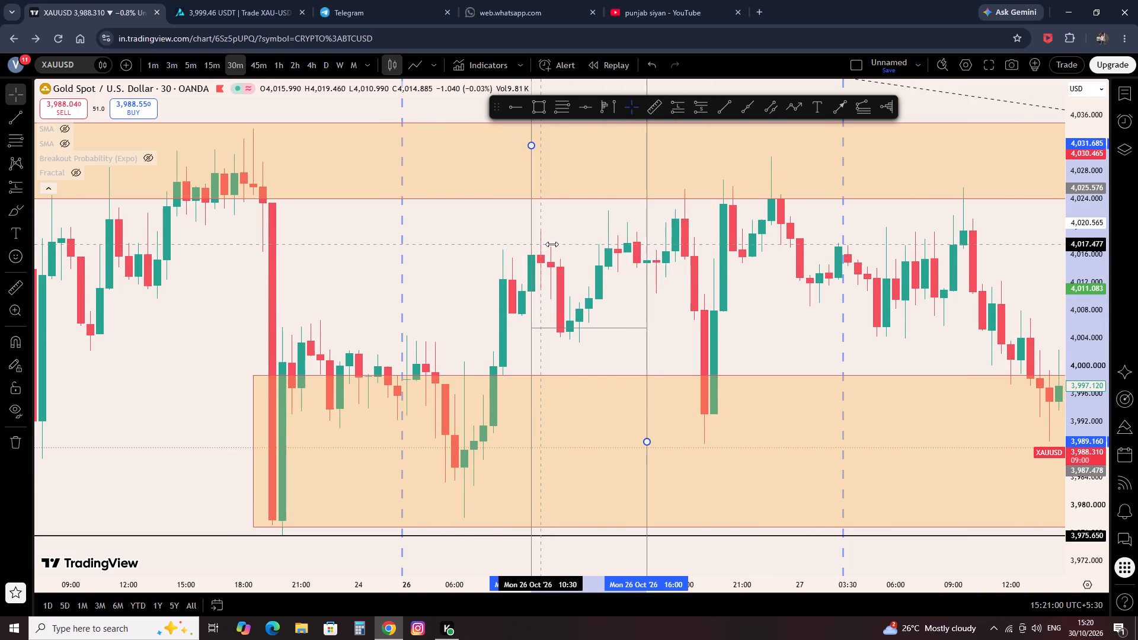
drag(552, 244, 592, 235)
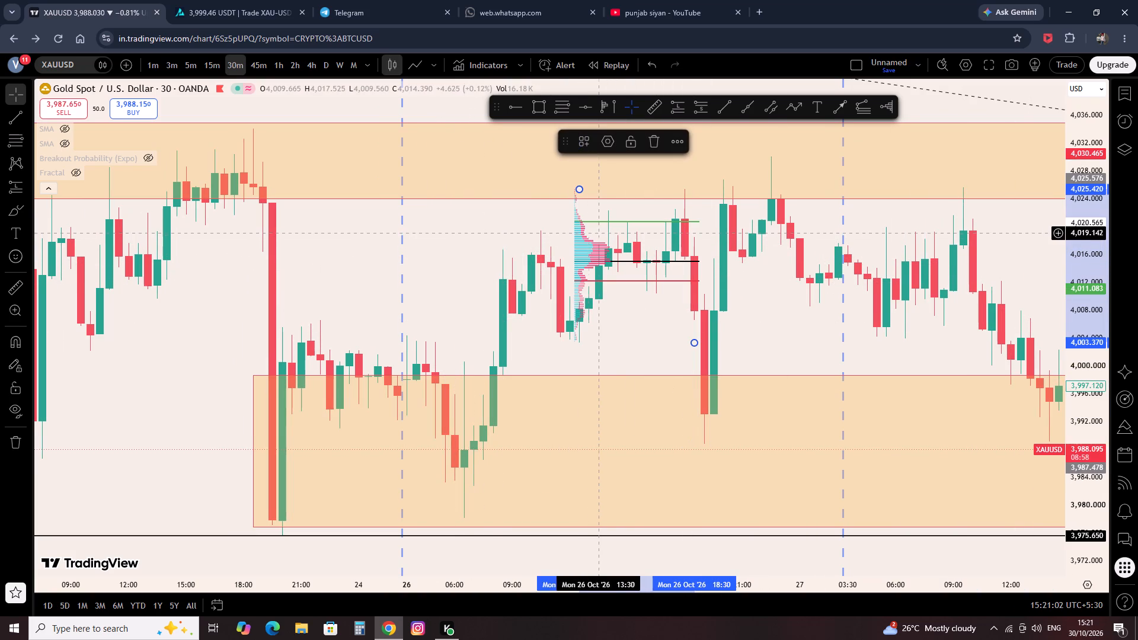
Place a short position on 26 October starting at 18:30 with entry about 4,007, stop about 4,019 and target about 3,989.6.
click(705, 109)
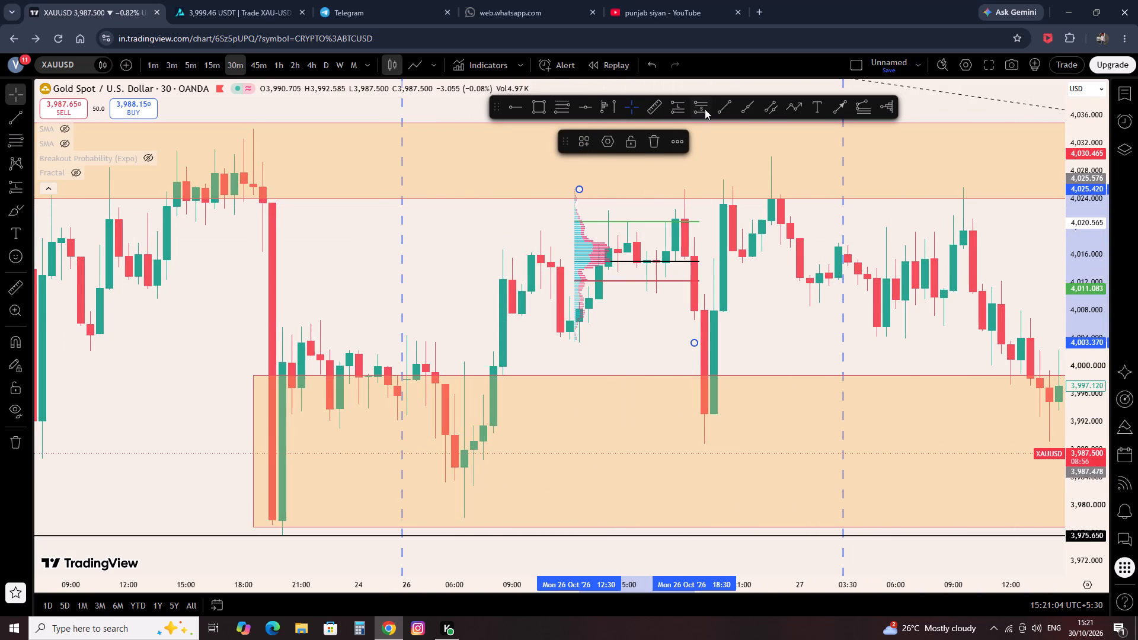
click(702, 311)
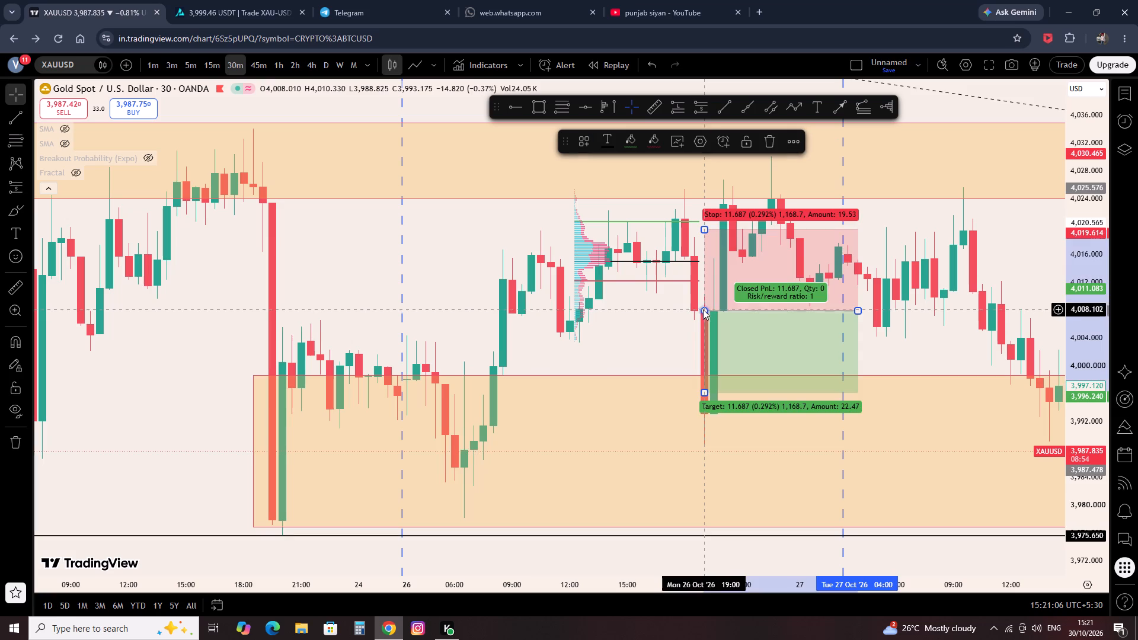
click(707, 230)
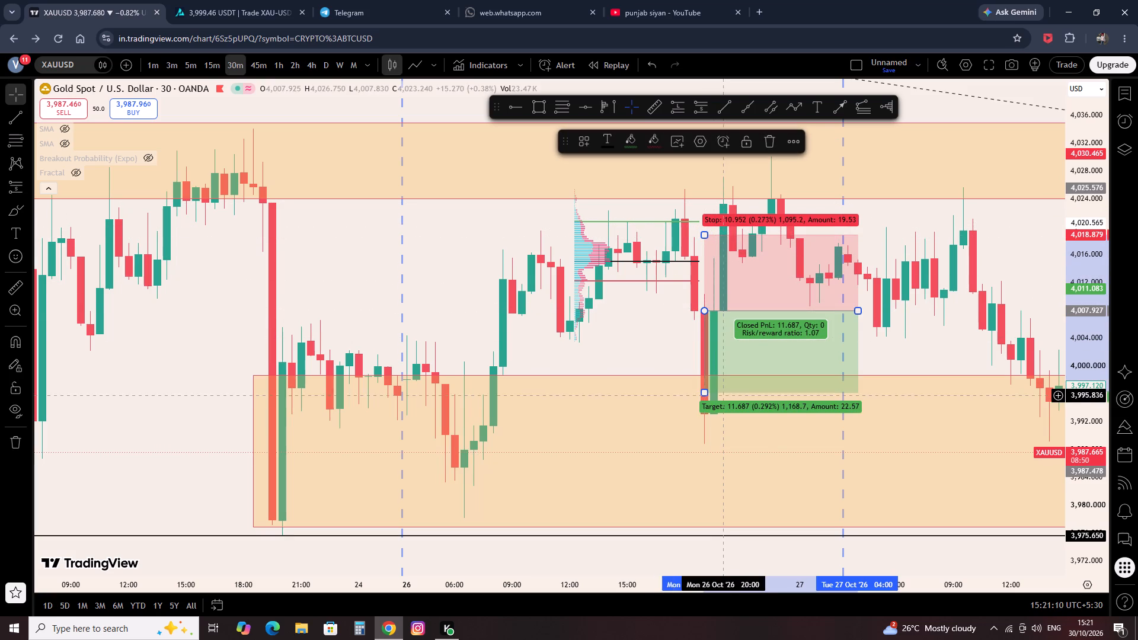
drag(703, 393, 678, 442)
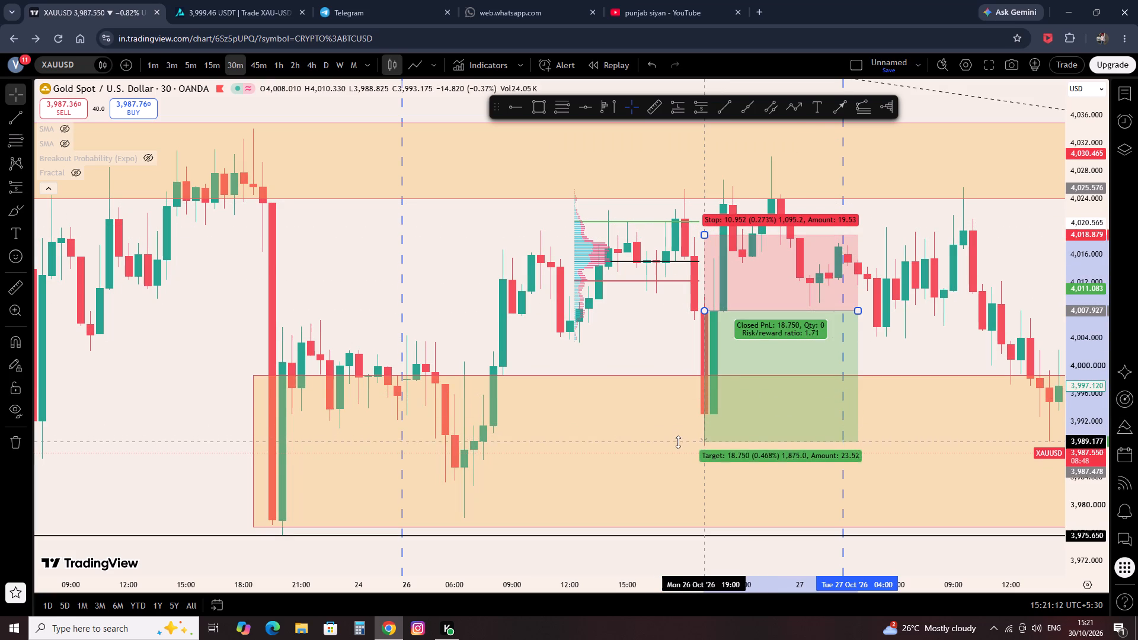
drag(678, 442, 682, 446)
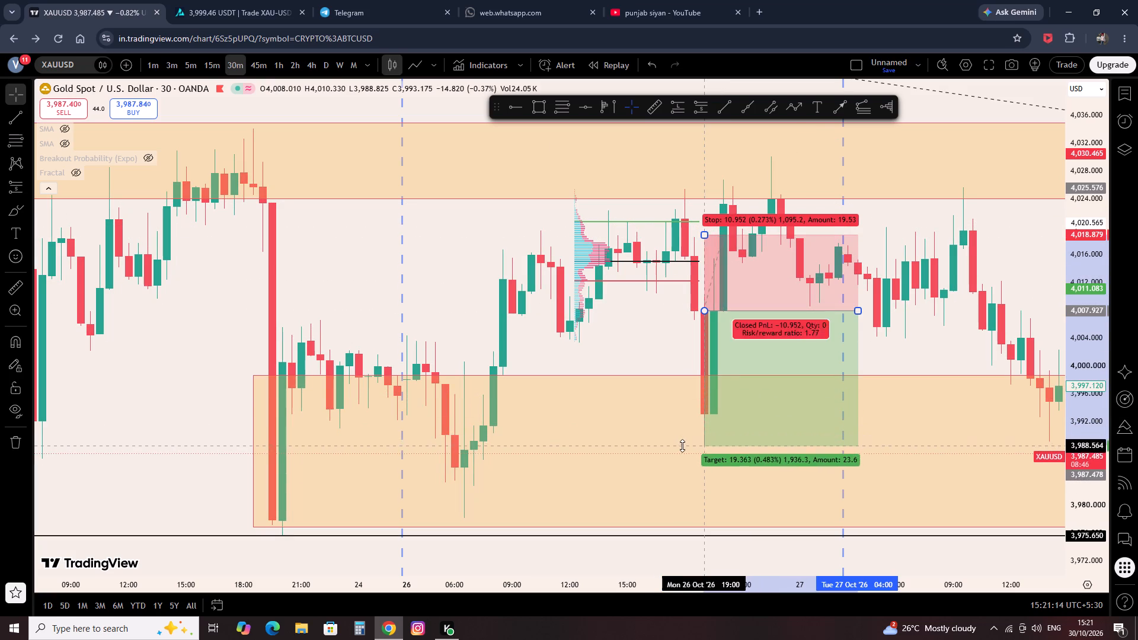
drag(682, 446, 676, 440)
drag(704, 315, 698, 318)
drag(699, 318, 705, 317)
click(695, 317)
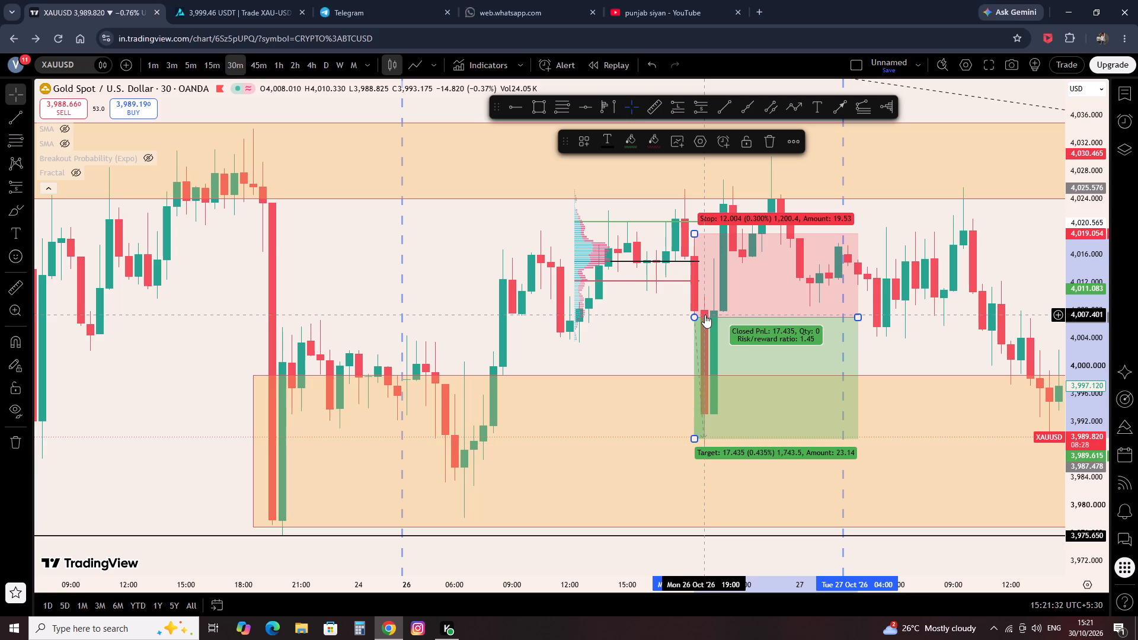
Move the fixed range volume profile to 23 October, covering 12:30 to 18:30.
scroll(732, 321, down, 5)
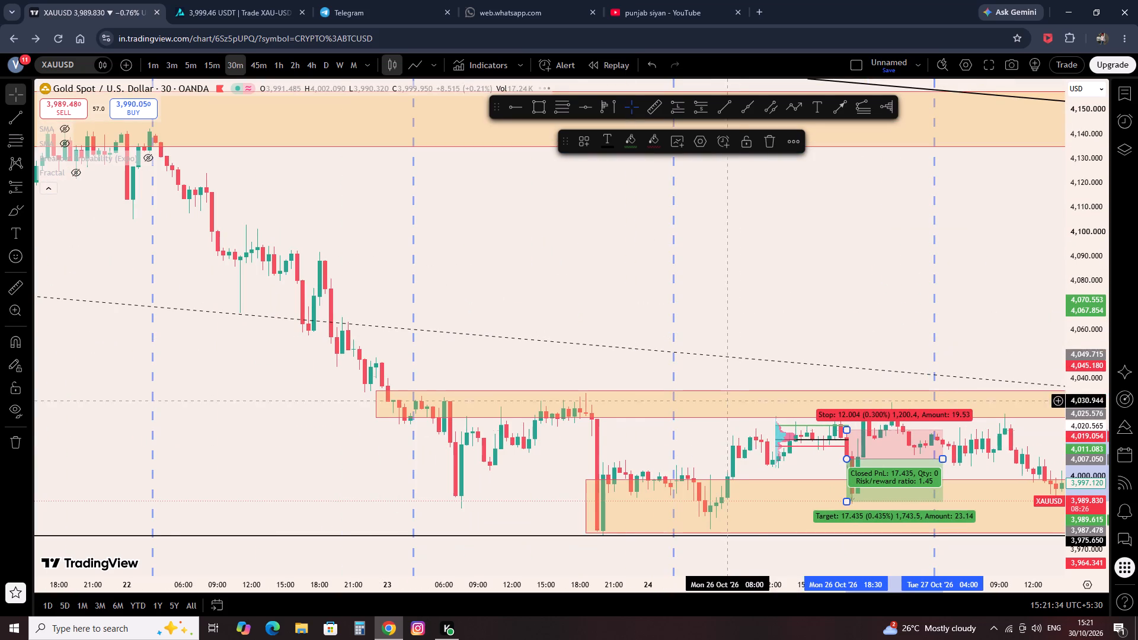
drag(776, 443, 543, 443)
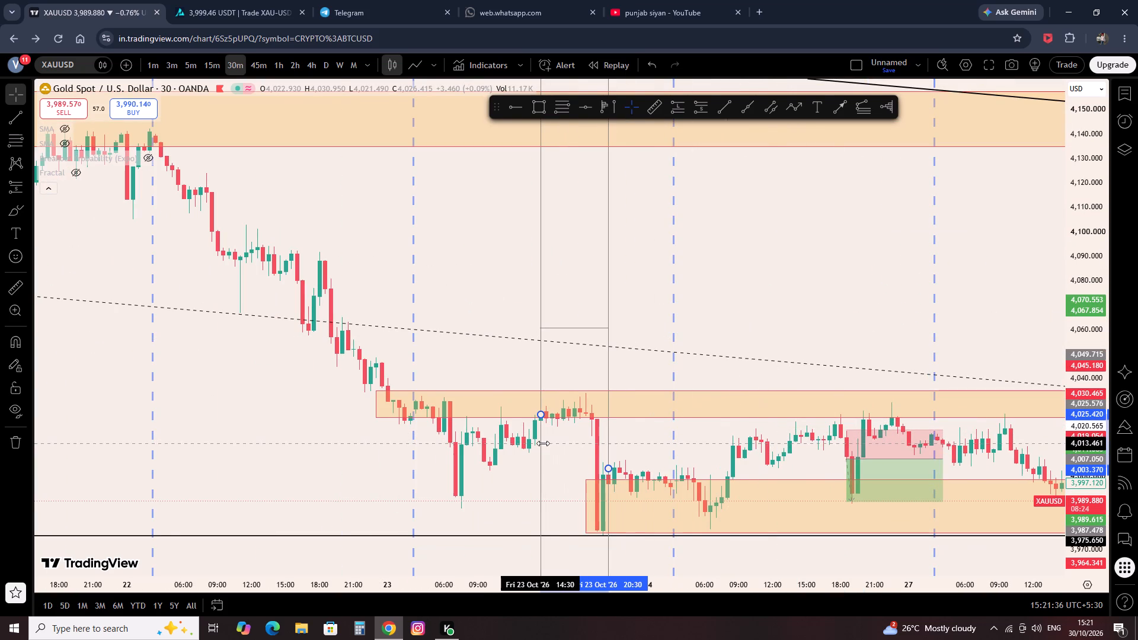
drag(543, 443, 516, 433)
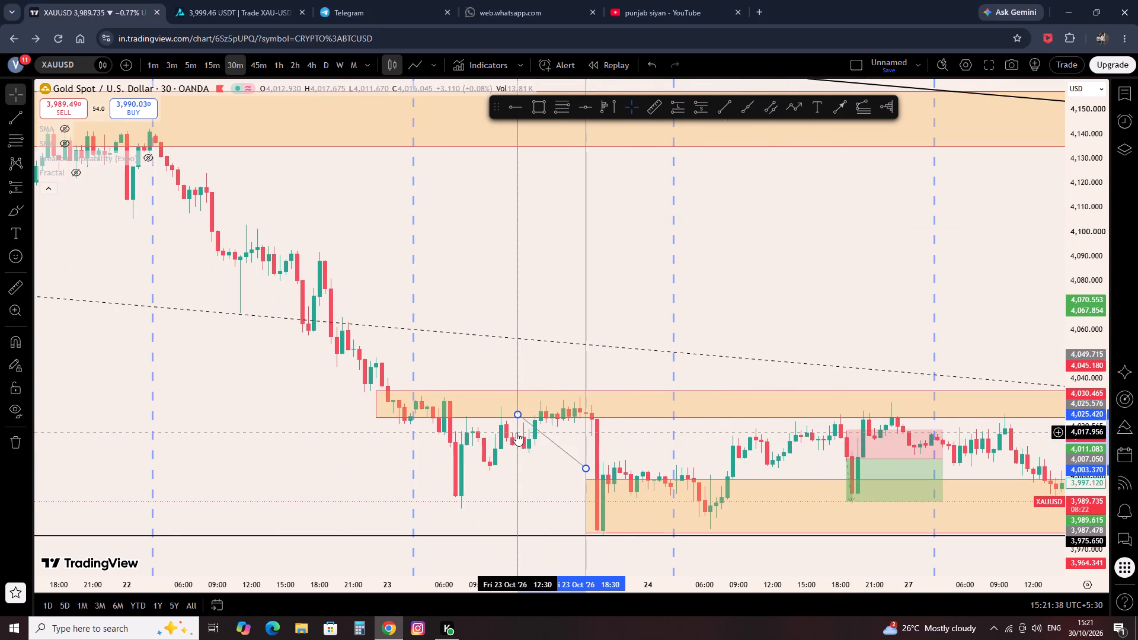
scroll(646, 404, up, 5)
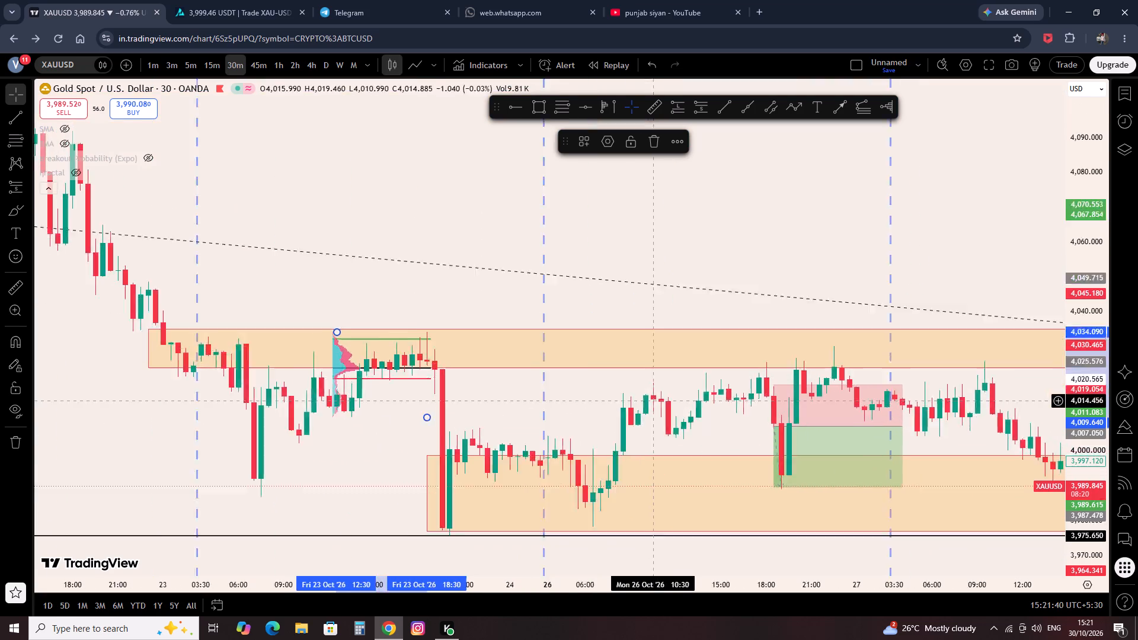
click(389, 299)
Place a short position on 23 October at 19:00 with entry about 4,022.8, stop about 4,029.5 and target about 3,997.4.
drag(367, 296, 688, 302)
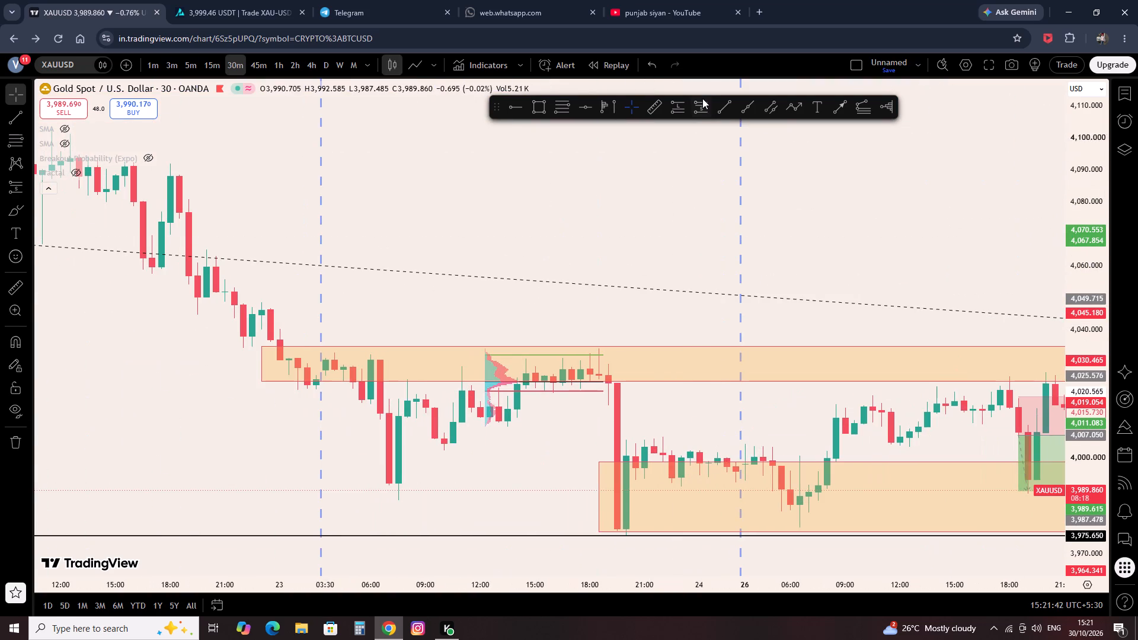
click(702, 98)
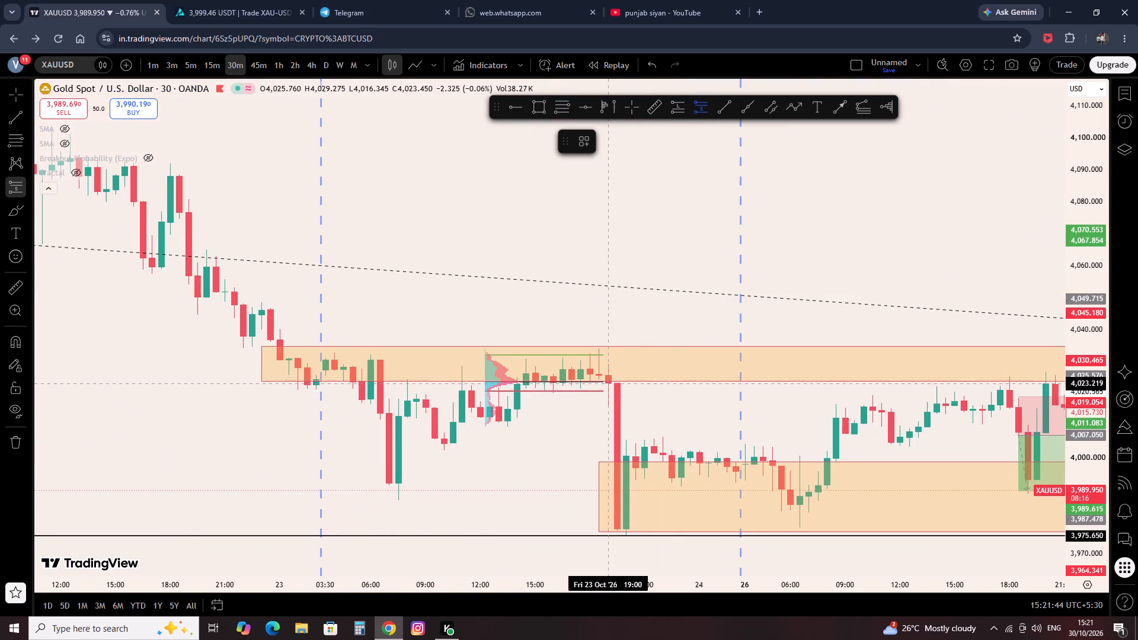
click(611, 385)
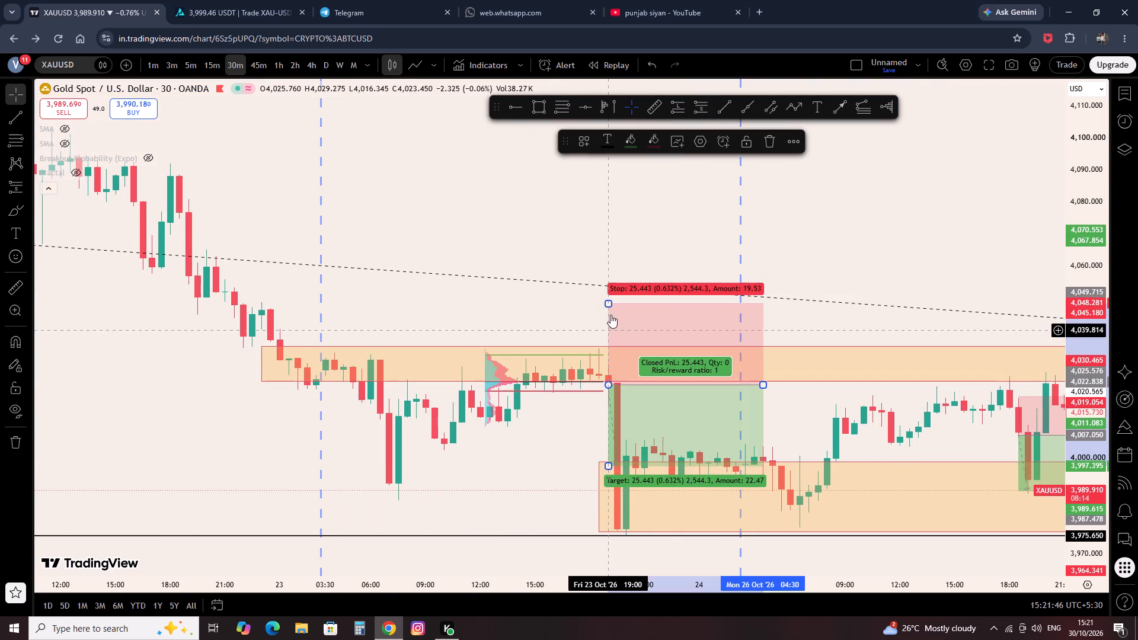
drag(607, 303, 633, 363)
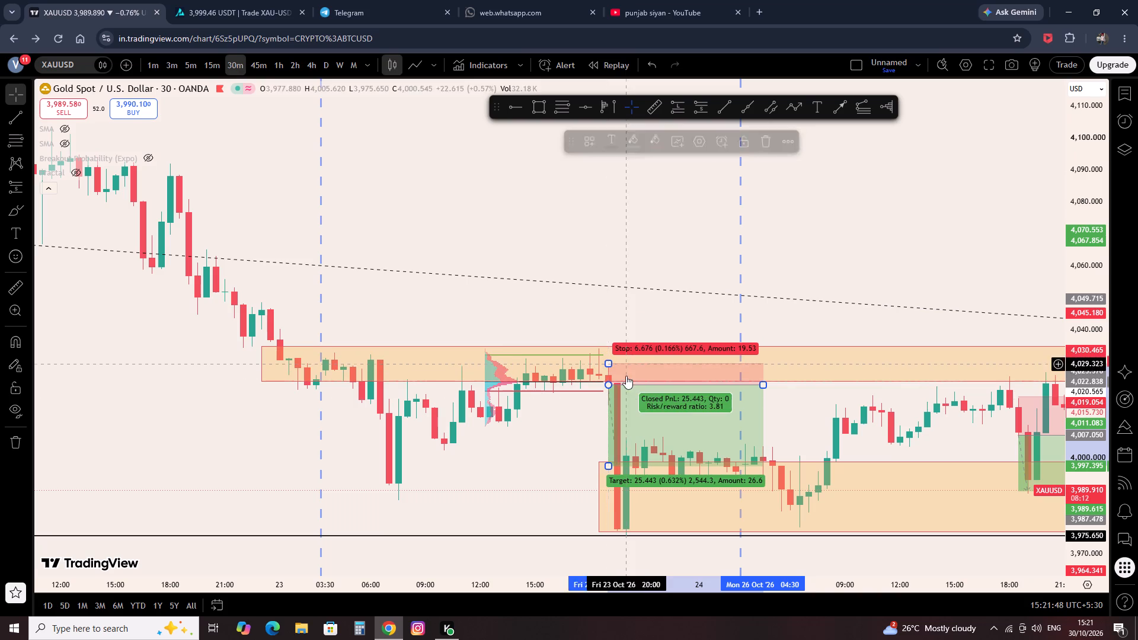
Move the fixed range volume profile to 22 October, covering 12:30 to 18:30.
drag(555, 447, 756, 436)
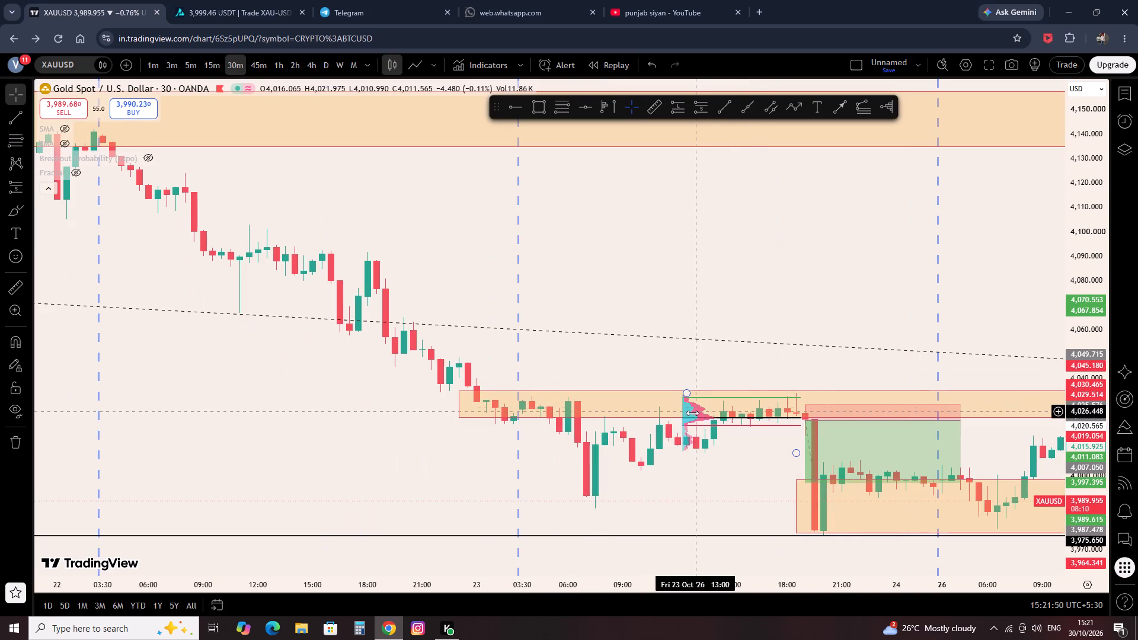
drag(692, 414, 230, 388)
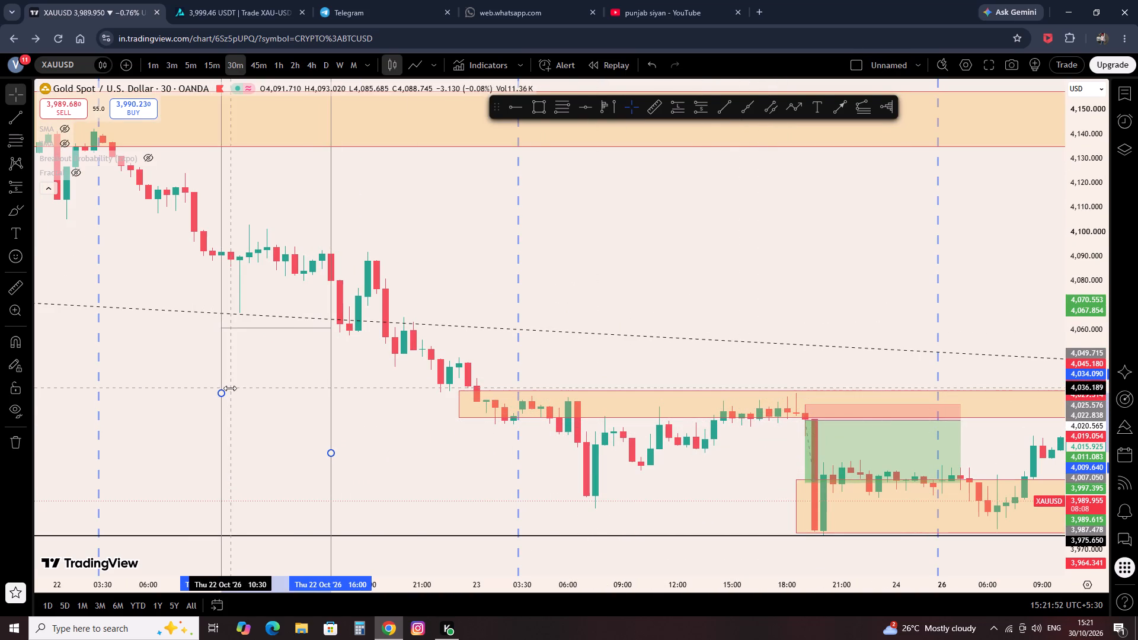
drag(230, 388, 279, 385)
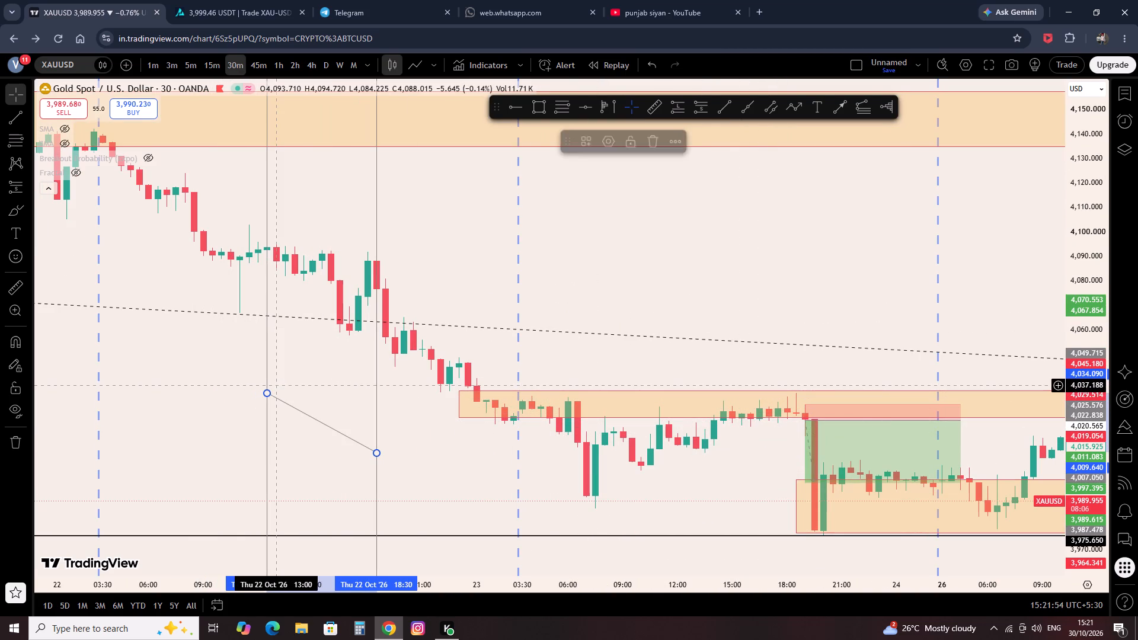
Place a short position on 22 October at 19:00 with entry about 4,077, stop about 4,092.7 and target about 4,045.9.
drag(180, 388, 604, 399)
drag(446, 405, 555, 404)
scroll(556, 404, down, 4)
drag(629, 420, 475, 436)
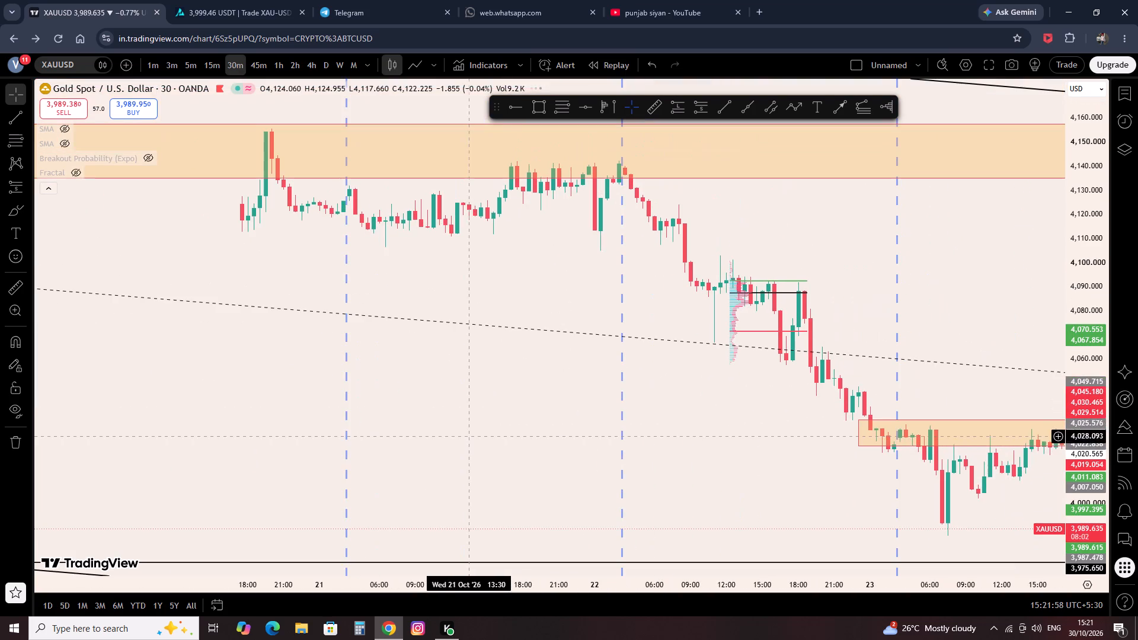
scroll(530, 305, up, 5)
click(710, 110)
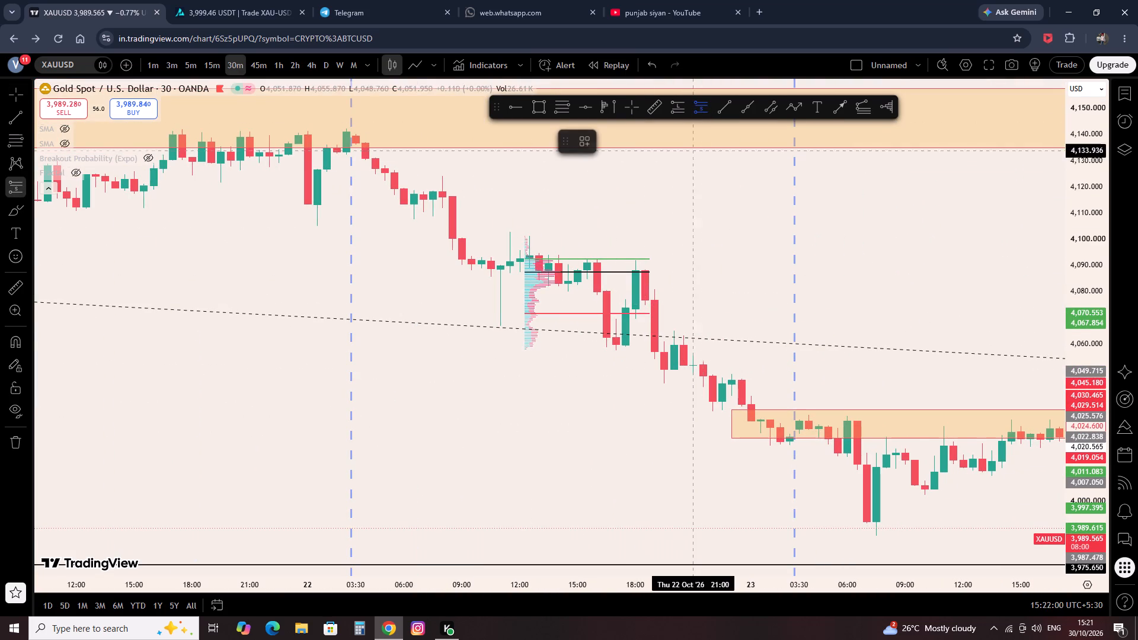
click(651, 299)
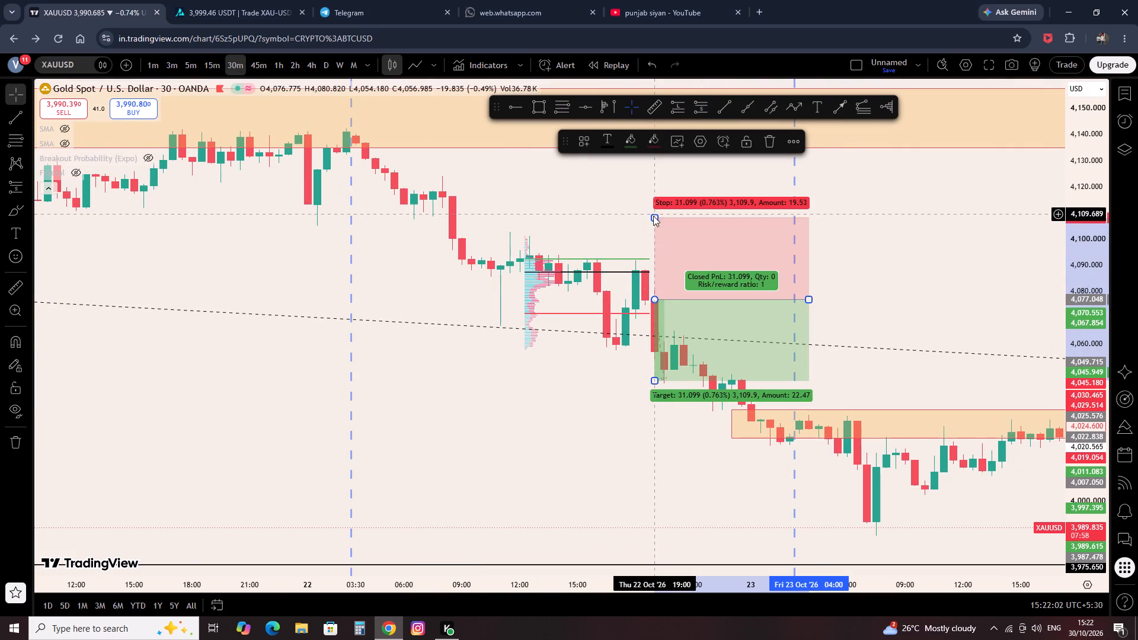
drag(656, 220, 672, 258)
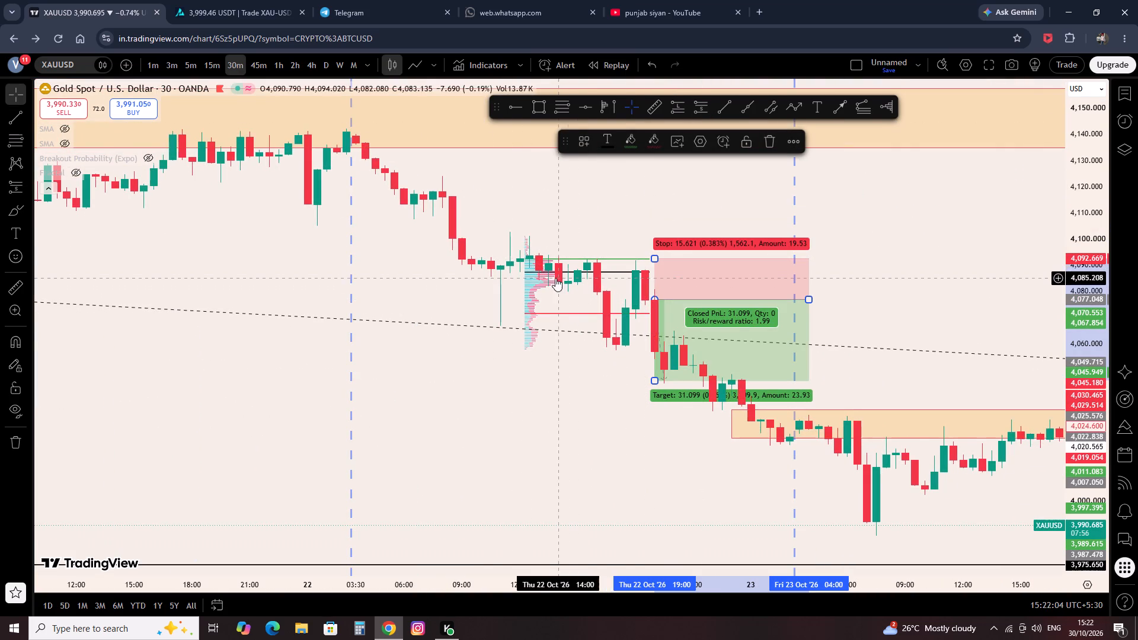
Move the fixed range volume profile to 21 October, covering 12:30 to 18:30.
drag(534, 282, 185, 337)
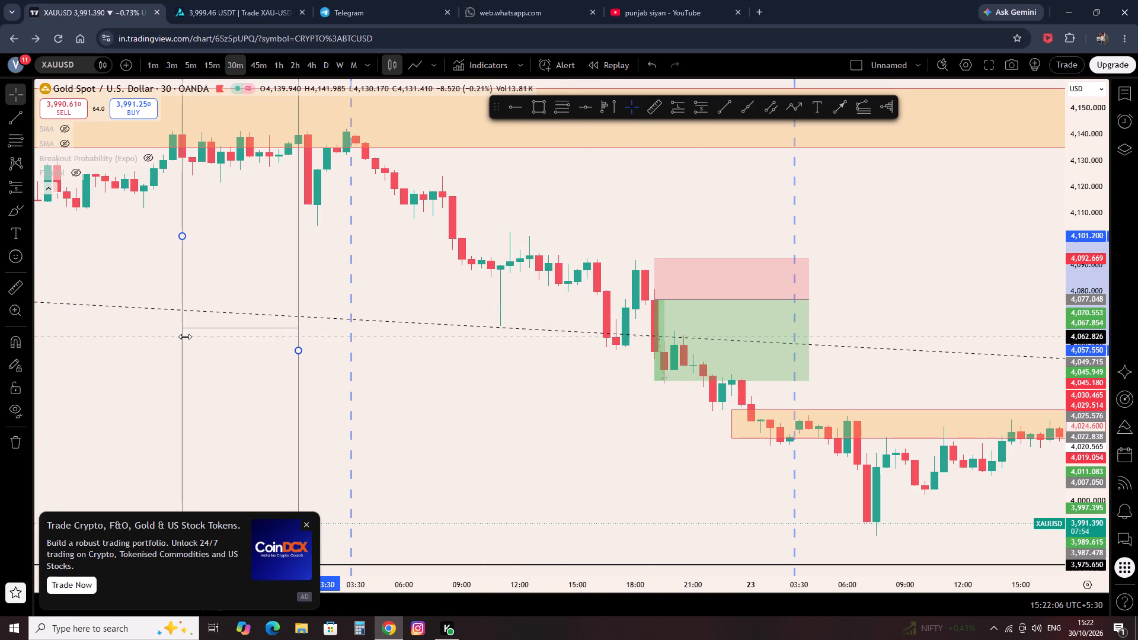
drag(185, 337, 271, 390)
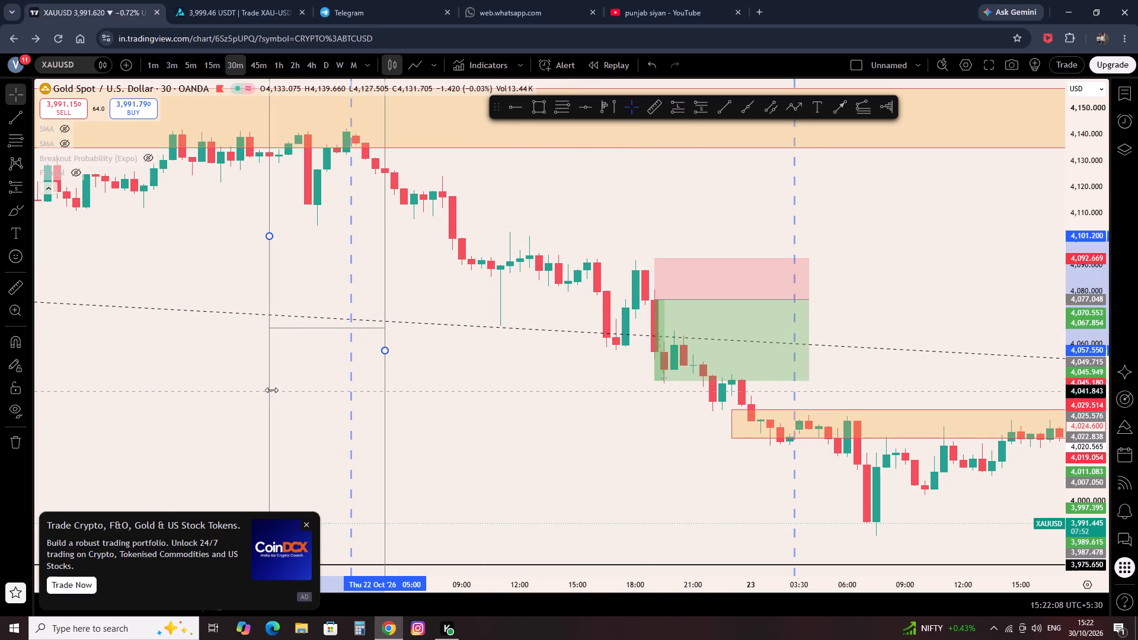
drag(271, 390, 273, 388)
click(307, 524)
drag(299, 300, 292, 303)
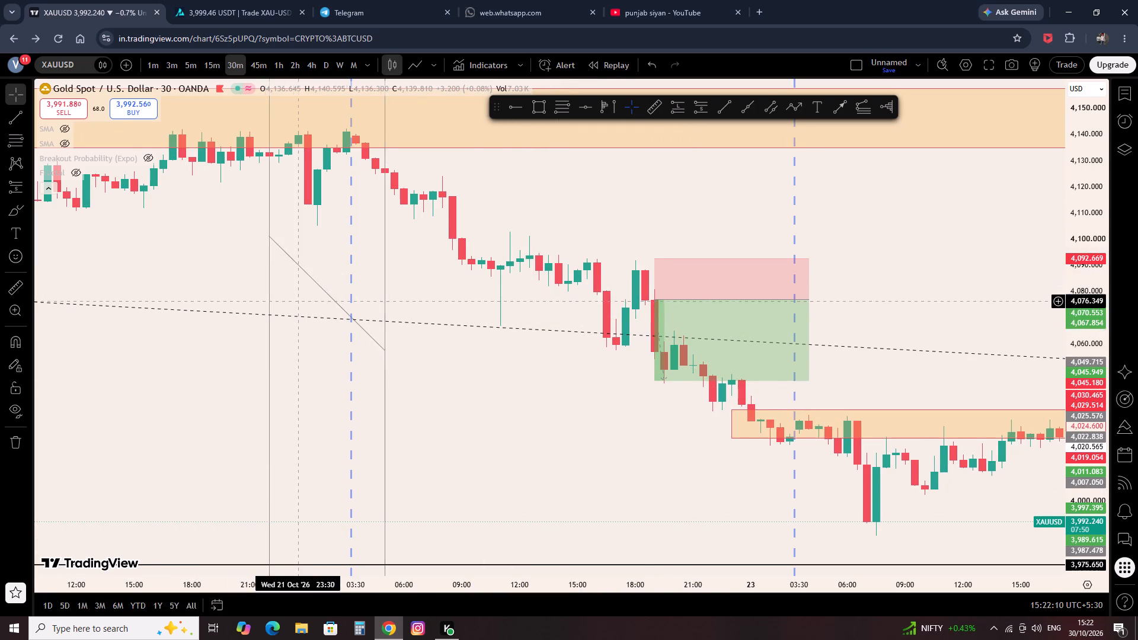
drag(292, 303, 188, 295)
drag(154, 313, 810, 441)
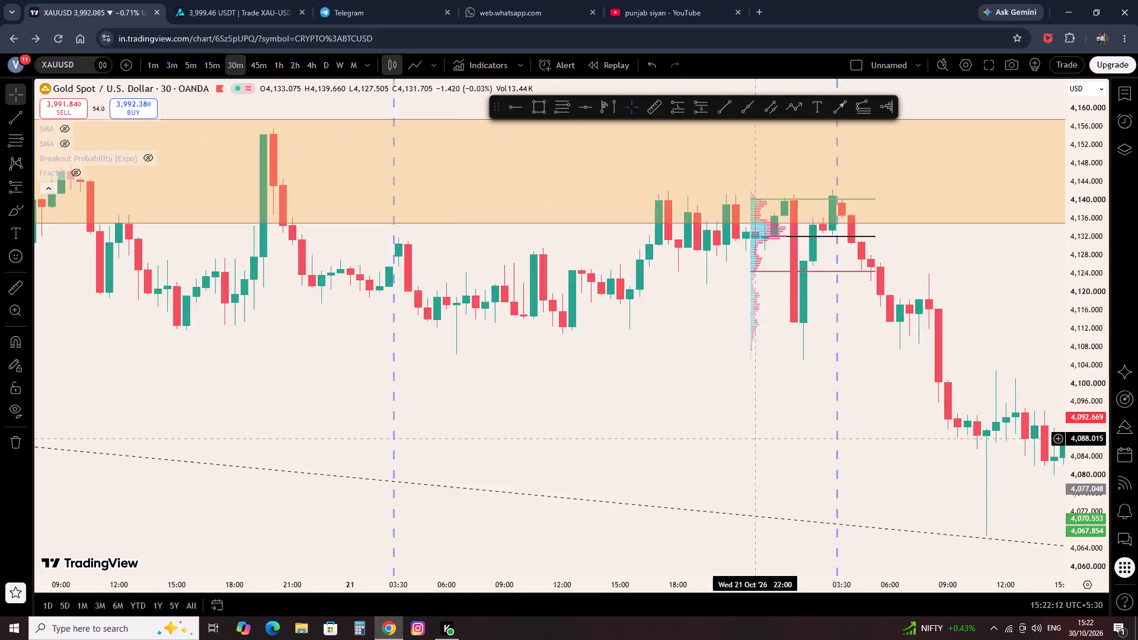
drag(810, 441, 826, 439)
scroll(794, 306, down, 5)
click(919, 244)
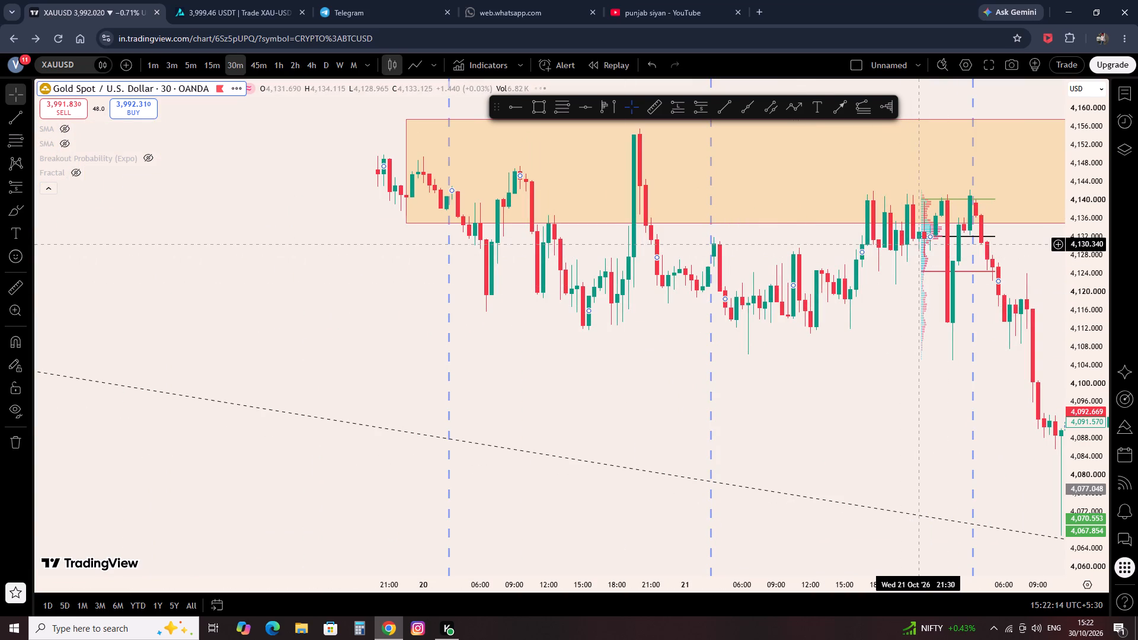
drag(922, 244, 829, 241)
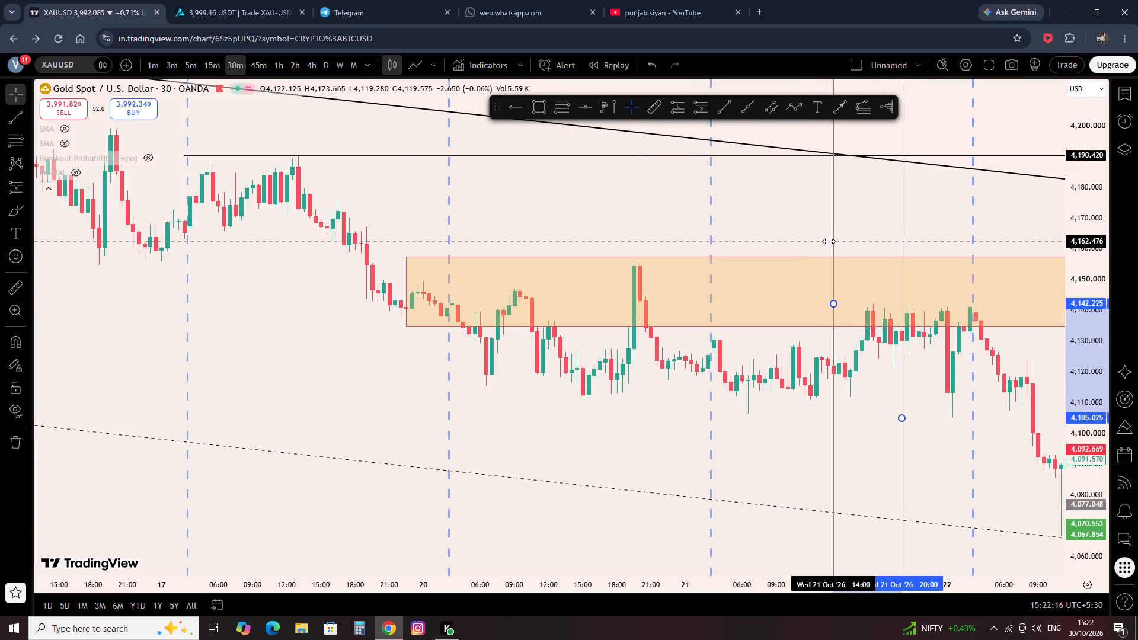
drag(829, 241, 814, 239)
scroll(805, 245, up, 4)
click(559, 349)
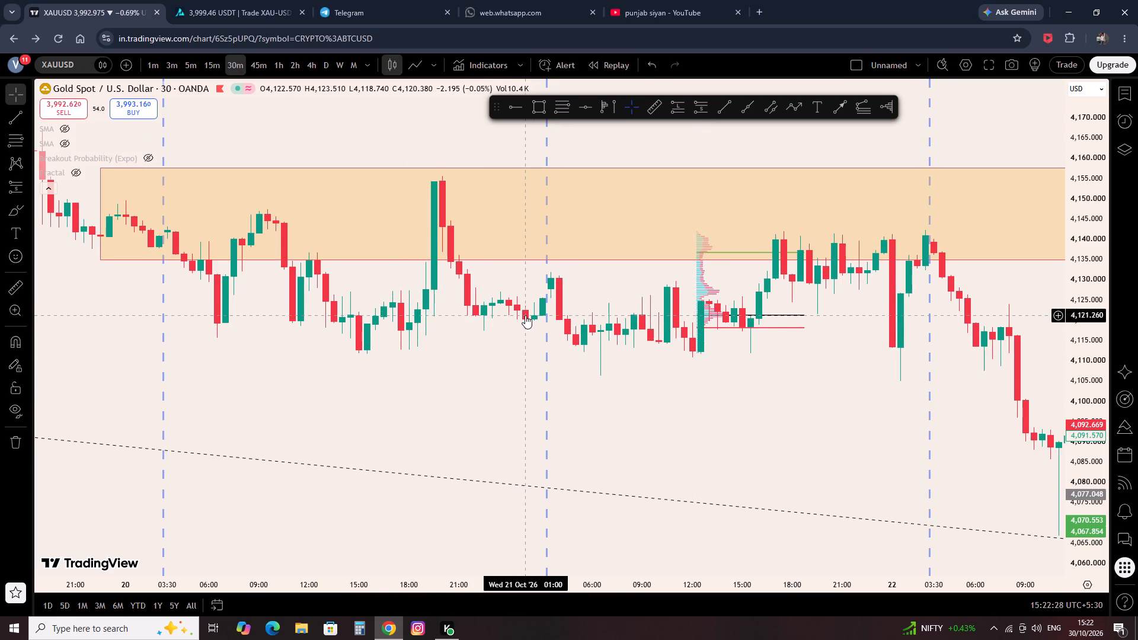
Move the fixed range volume profile to 20 October, covering 12:30 to 18:30.
drag(784, 411, 690, 415)
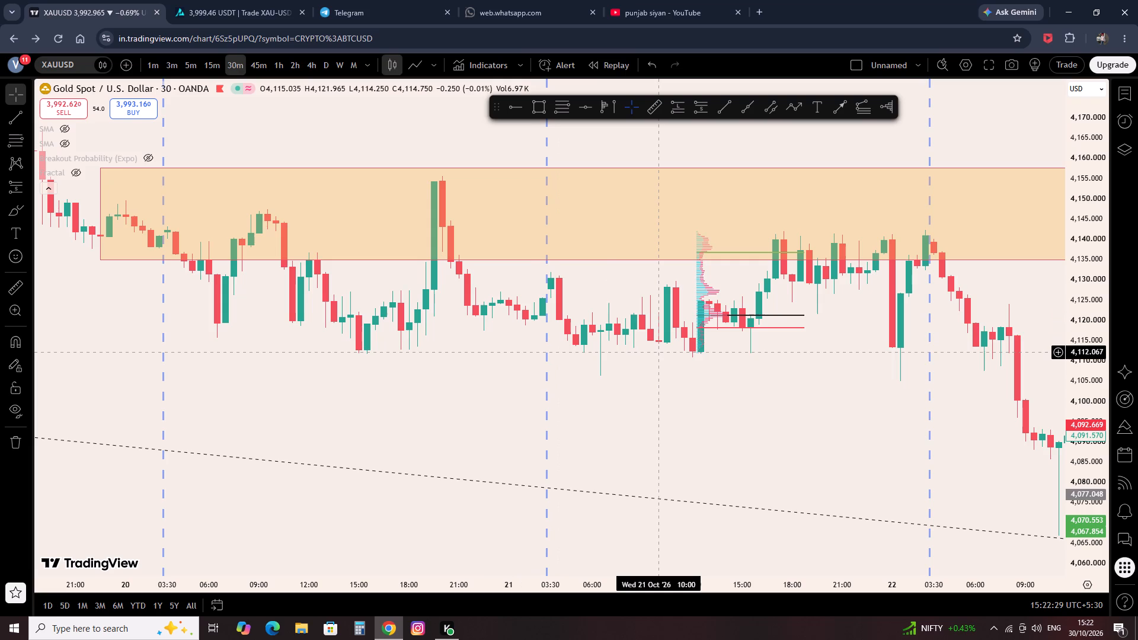
scroll(564, 355, down, 4)
scroll(760, 376, down, 1)
drag(797, 332, 539, 308)
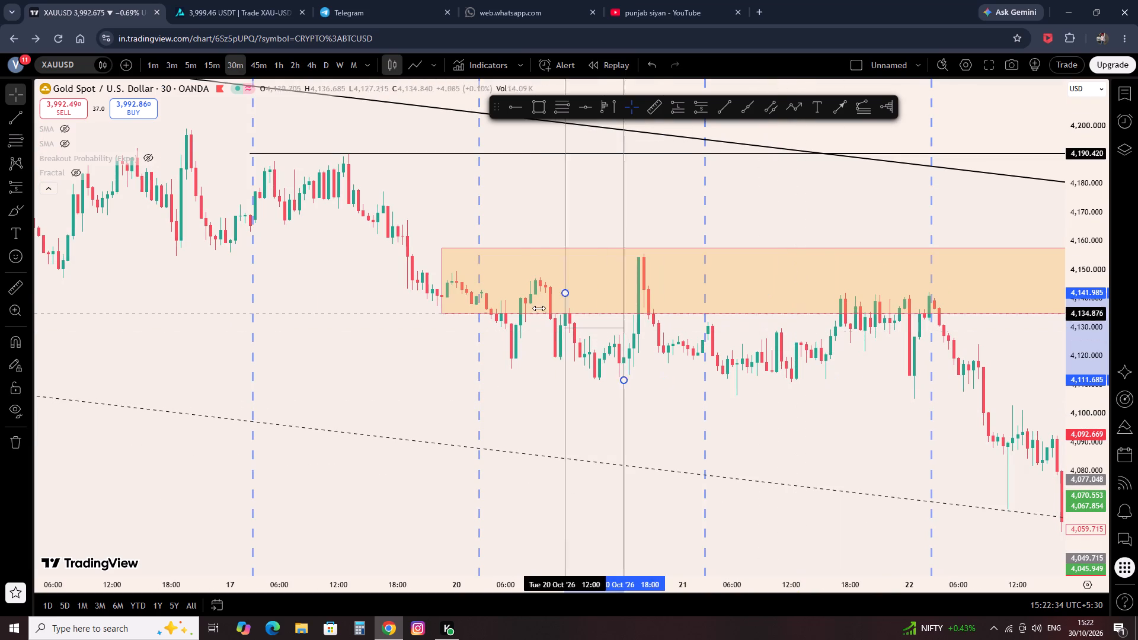
drag(539, 308, 568, 297)
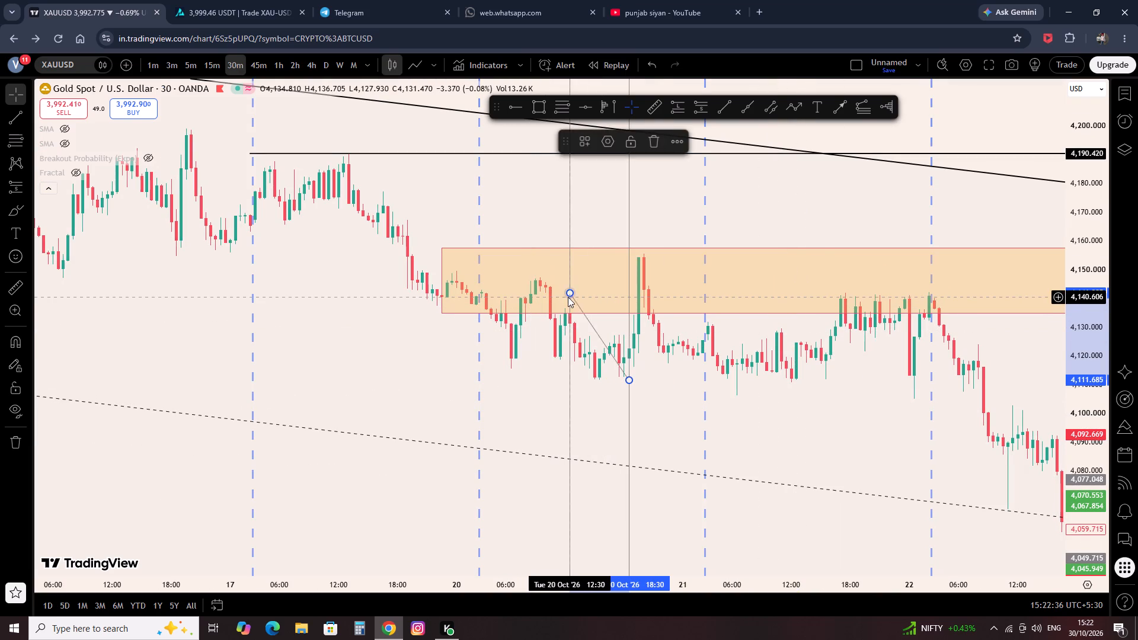
Place a long position on 20 October at 19:00 with entry about 4,123, stop about 4,113.5 and target about 4,153.9.
drag(541, 382, 702, 425)
scroll(702, 425, up, 4)
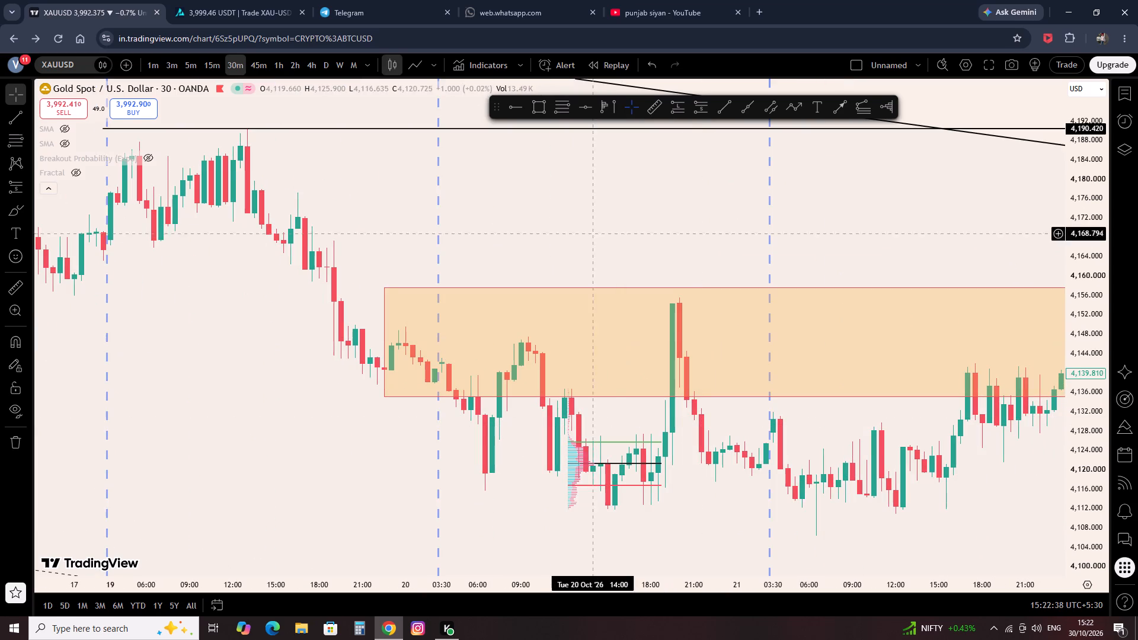
click(681, 105)
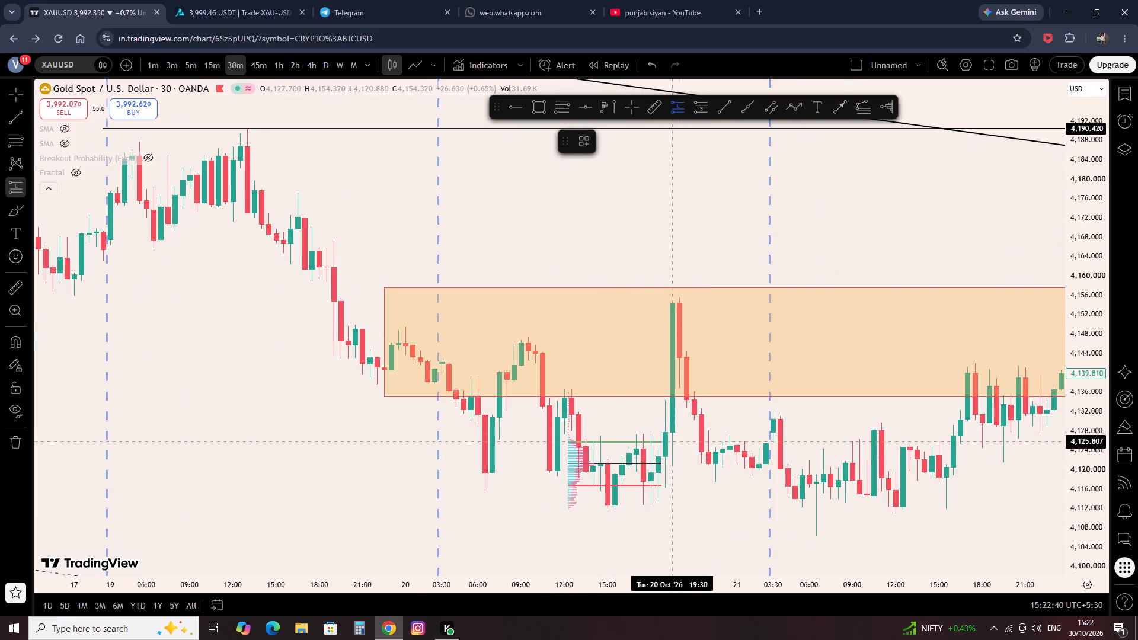
click(667, 455)
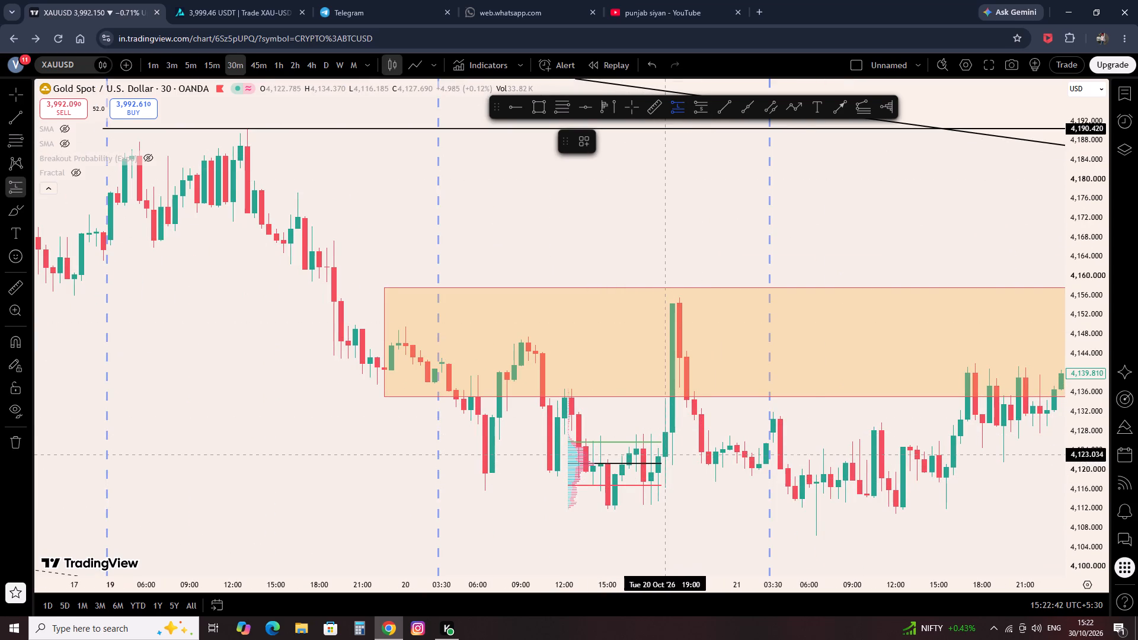
drag(666, 533, 673, 507)
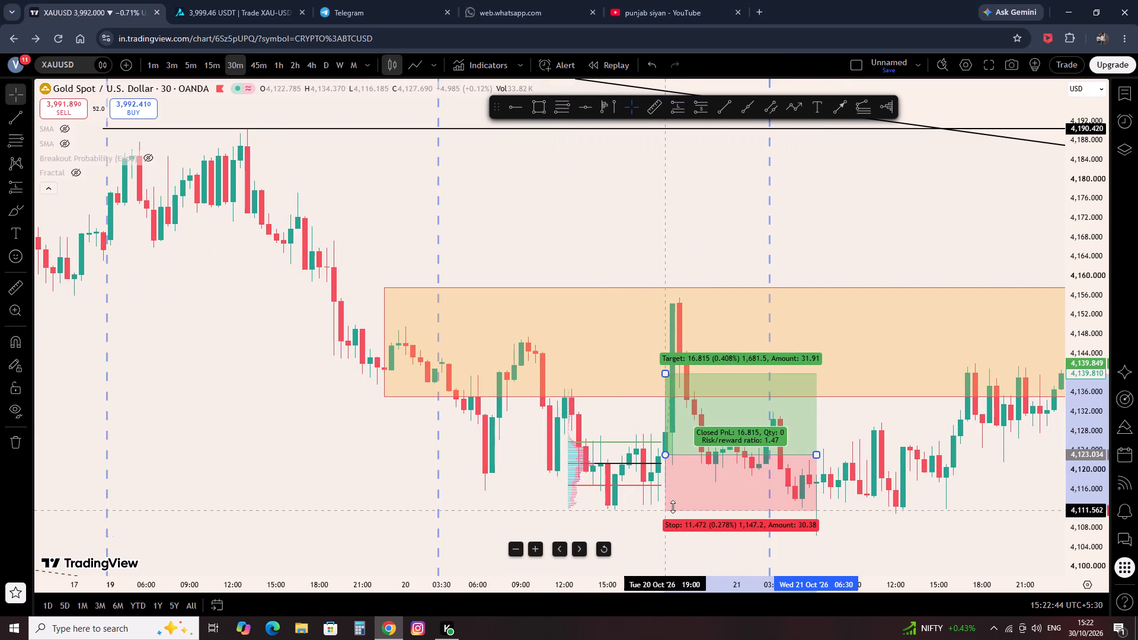
drag(673, 507, 677, 501)
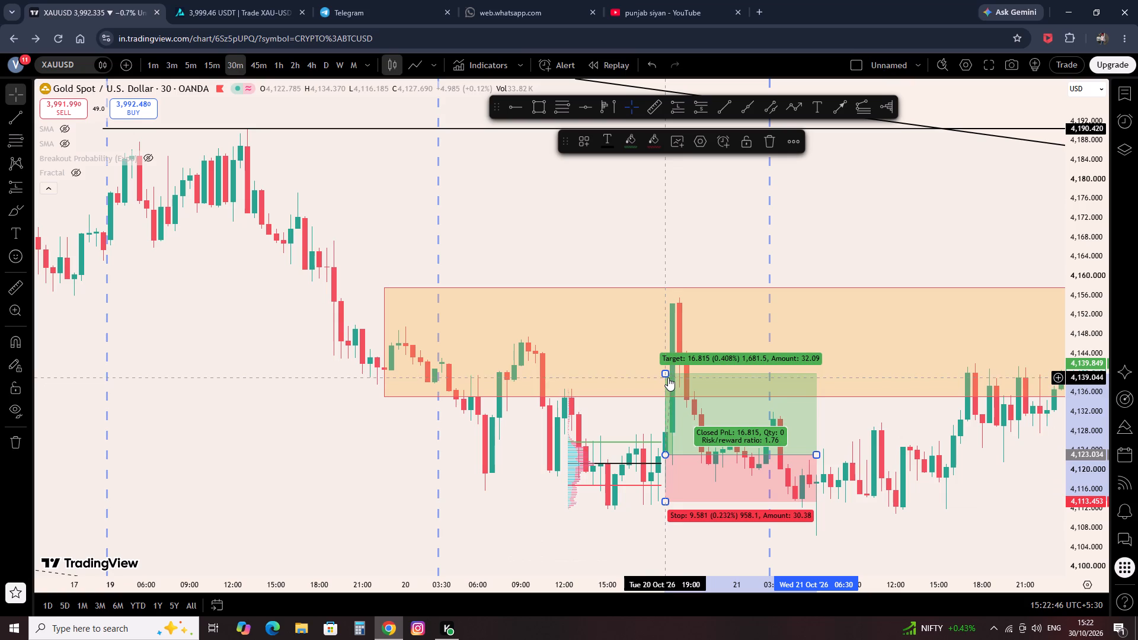
drag(667, 372, 657, 306)
Move the fixed range volume profile to 19 October, covering 12:30 to 18:30.
drag(442, 466, 787, 446)
drag(912, 489, 545, 302)
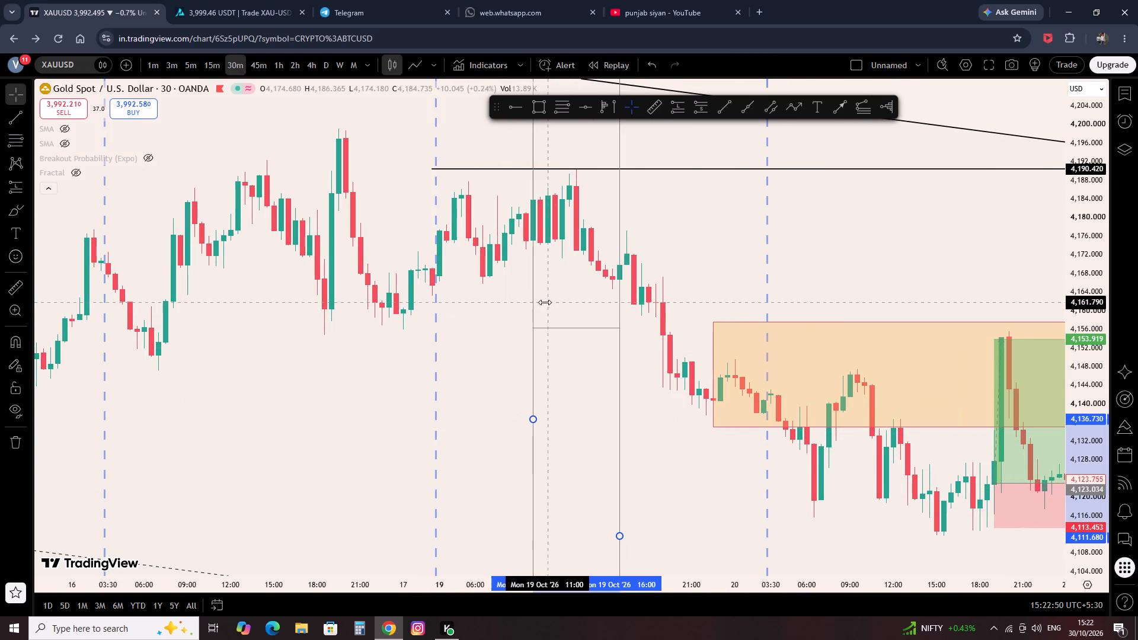
drag(545, 302, 584, 284)
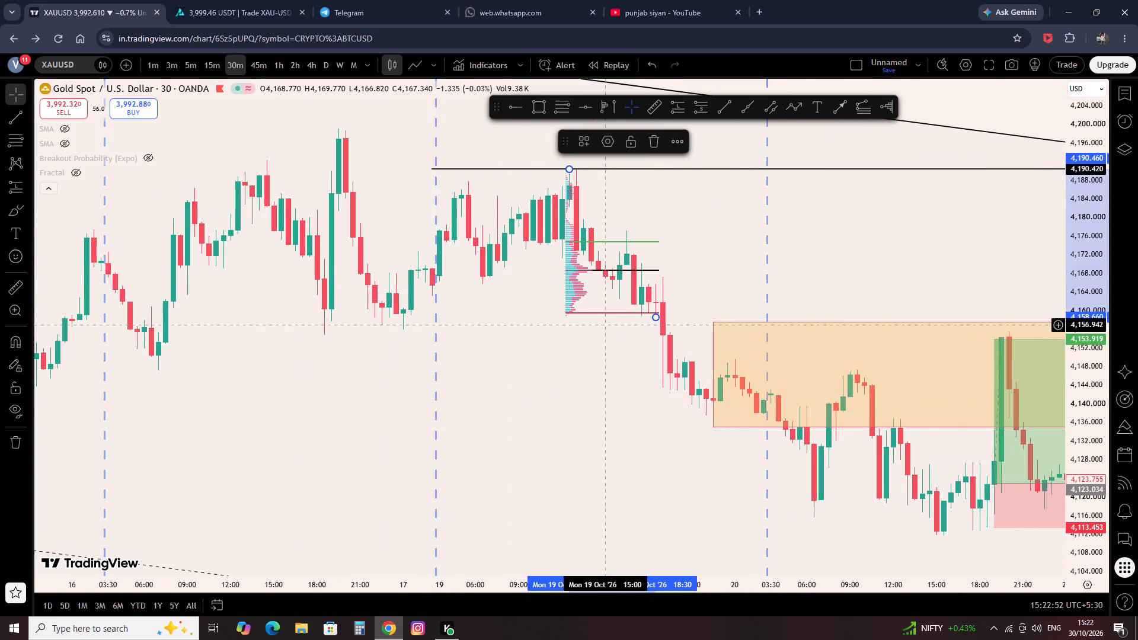
click(714, 264)
Move the fixed range volume profile to 16 October, covering 12:30 to 18:30.
drag(442, 367, 783, 392)
drag(883, 235, 754, 241)
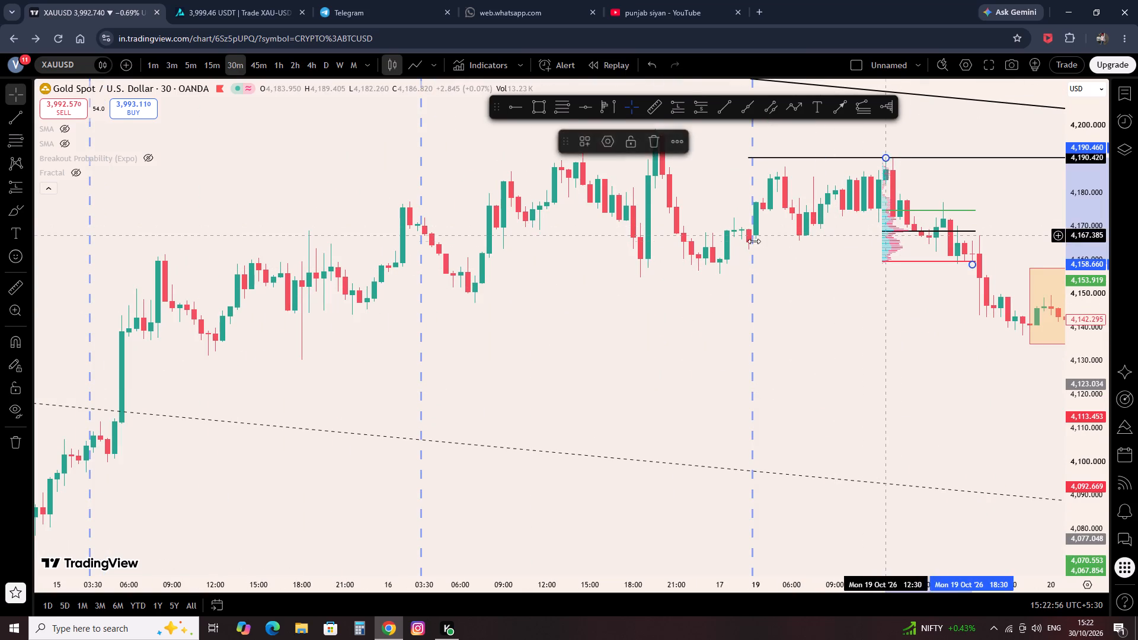
drag(754, 241, 557, 230)
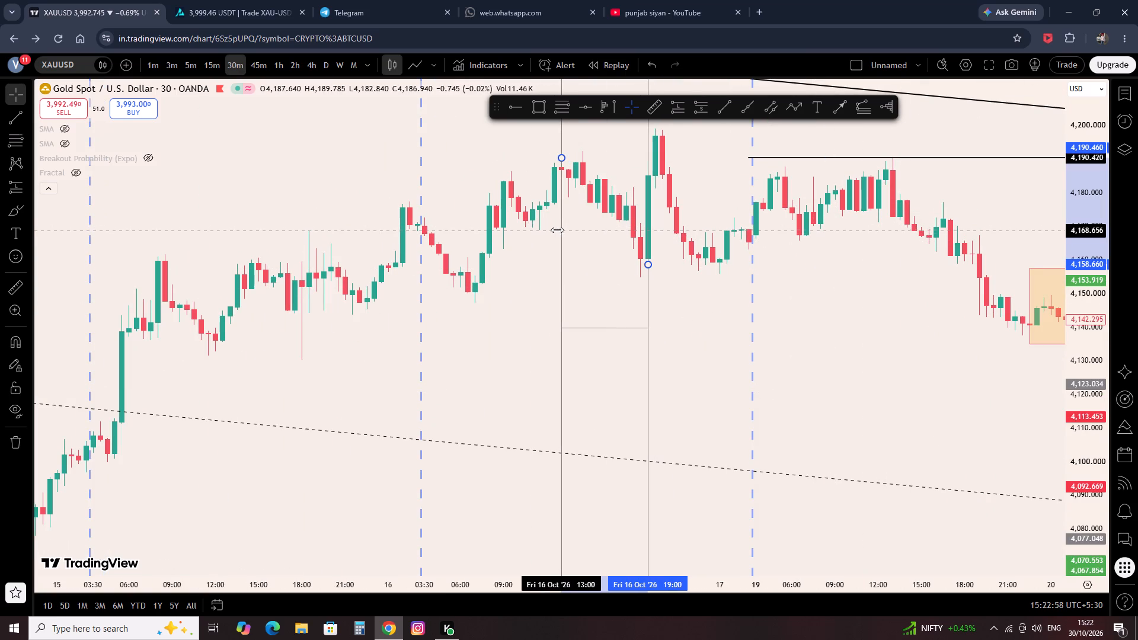
drag(557, 230, 553, 228)
click(494, 307)
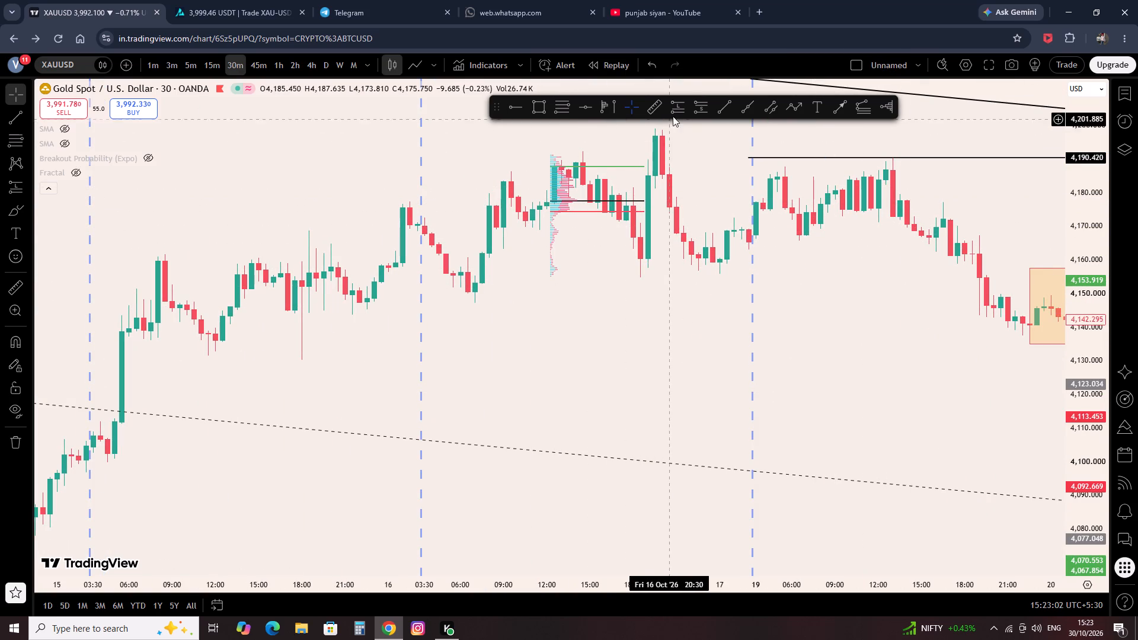
Place a long position on 16 October at 19:30 with entry about 4,184.8, stop about 4,157.6 and target about 4,209.
click(677, 111)
click(653, 177)
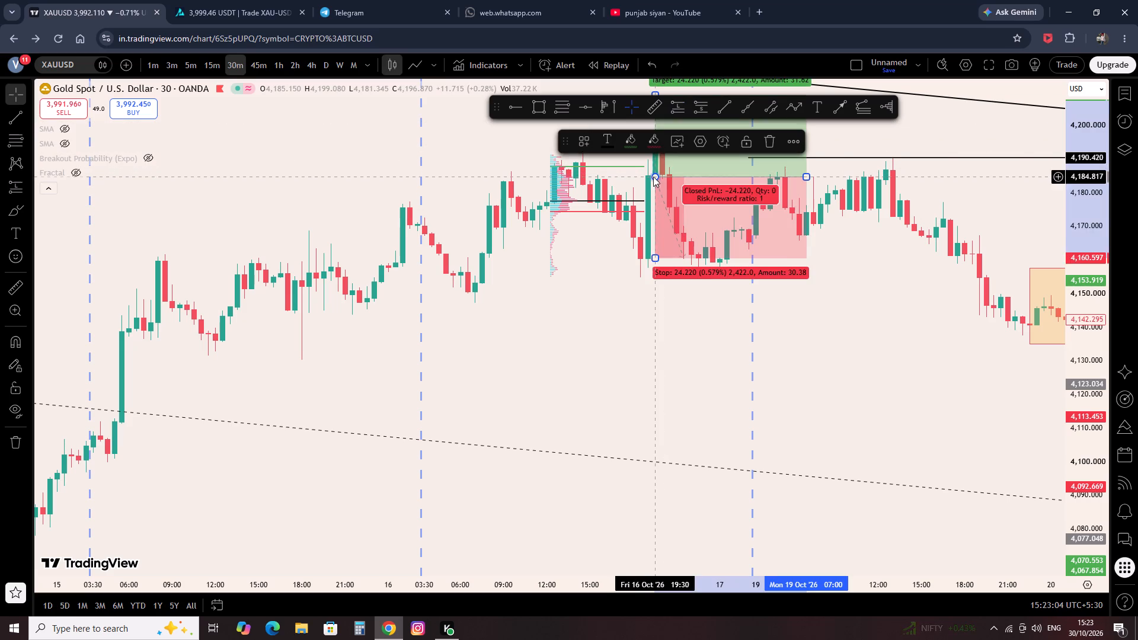
drag(658, 260, 658, 268)
Move the fixed range volume profile to 15 October, covering 12:30 to 18:30.
scroll(594, 316, down, 6)
scroll(705, 354, down, 4)
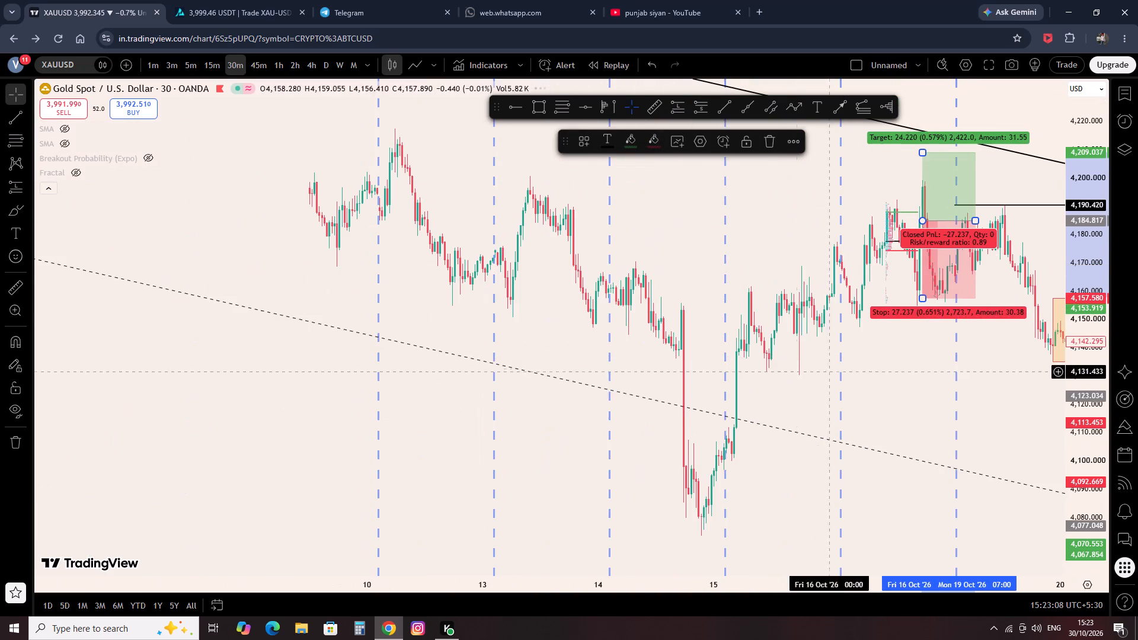
drag(891, 233, 772, 263)
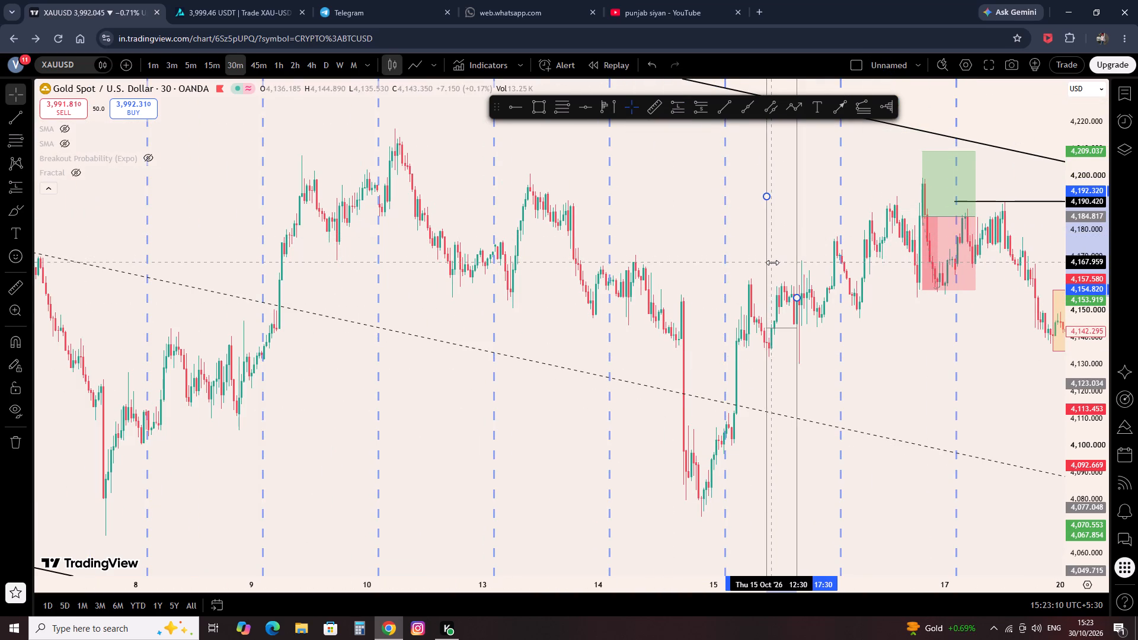
drag(772, 263, 779, 262)
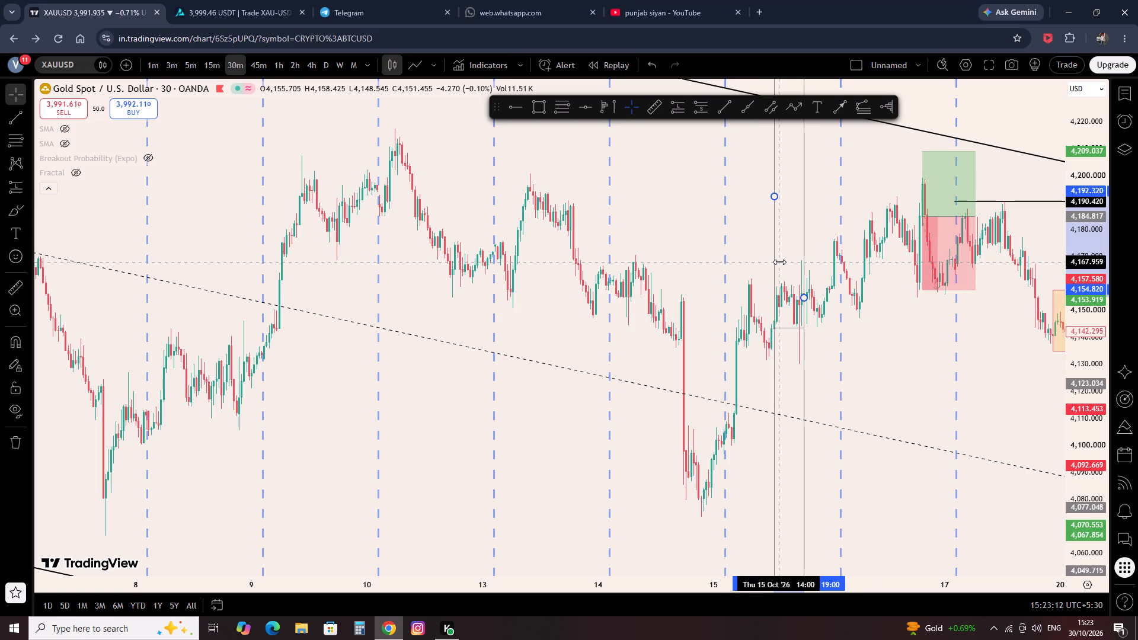
drag(779, 262, 777, 263)
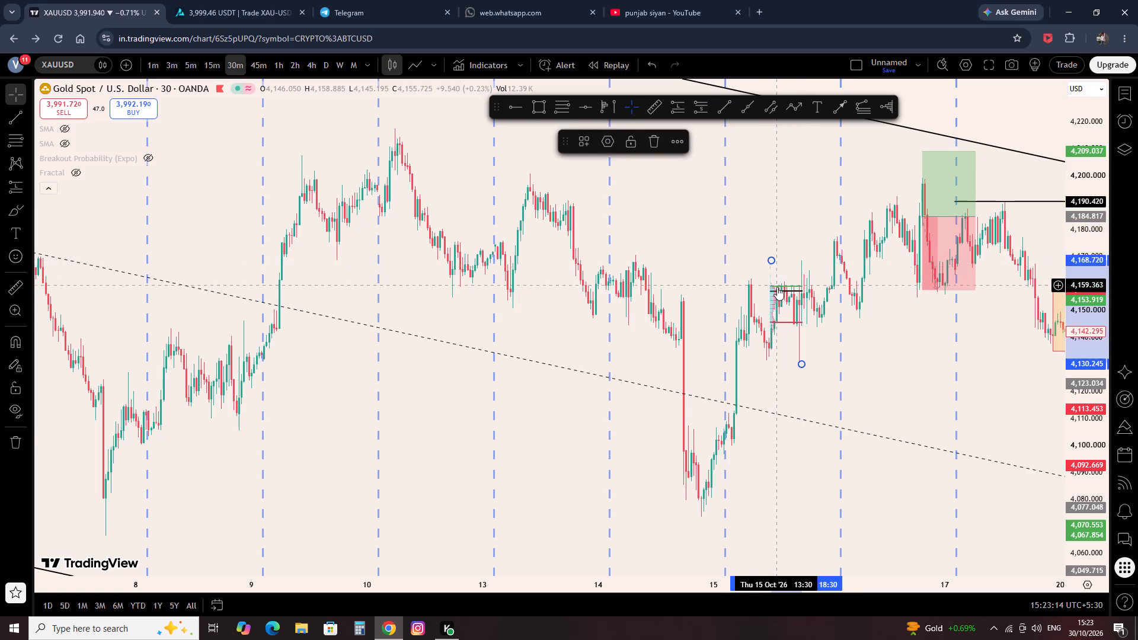
Place a short position on 15 October at 19:00 with entry about 4,156.9, stop about 4,170.0 and target about 4,128.9.
scroll(777, 287, up, 7)
drag(479, 376, 556, 386)
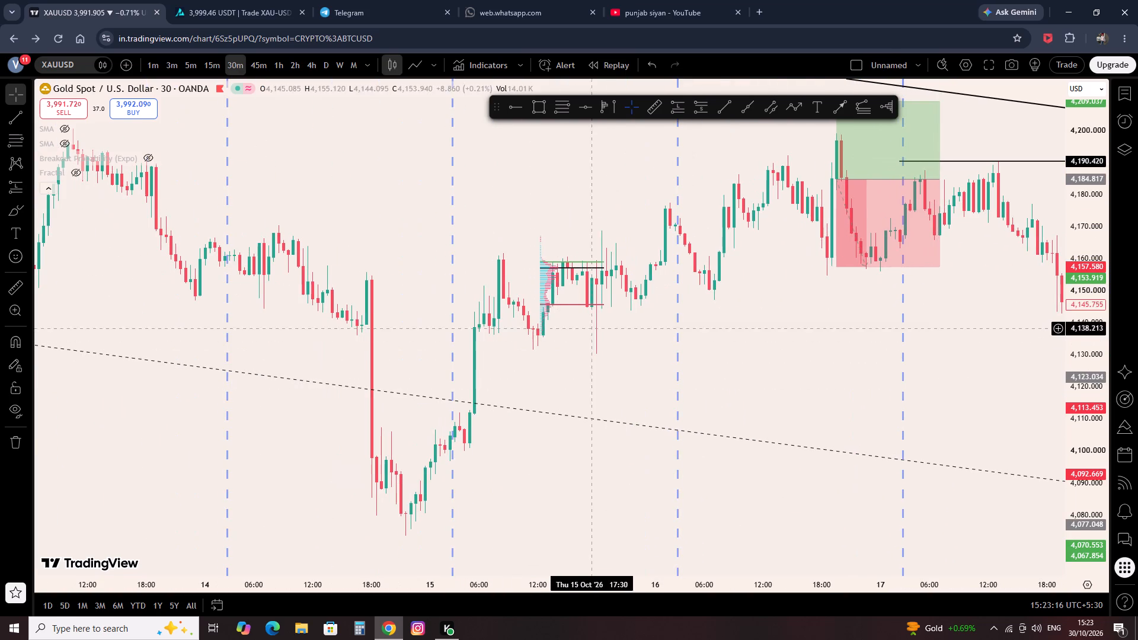
click(700, 108)
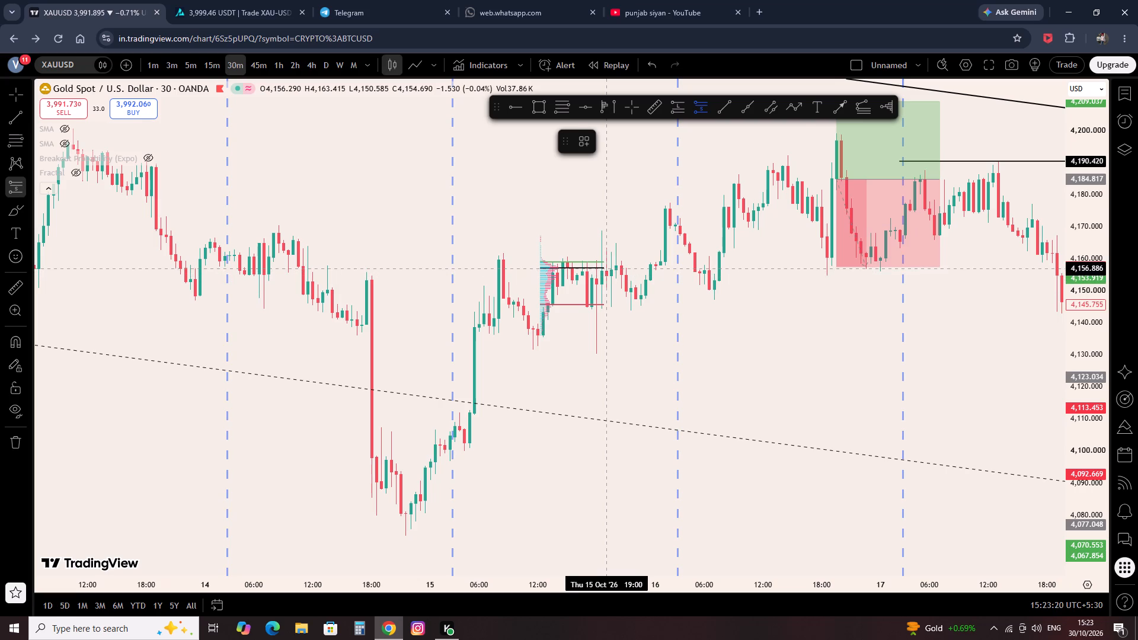
click(606, 269)
drag(606, 189, 606, 215)
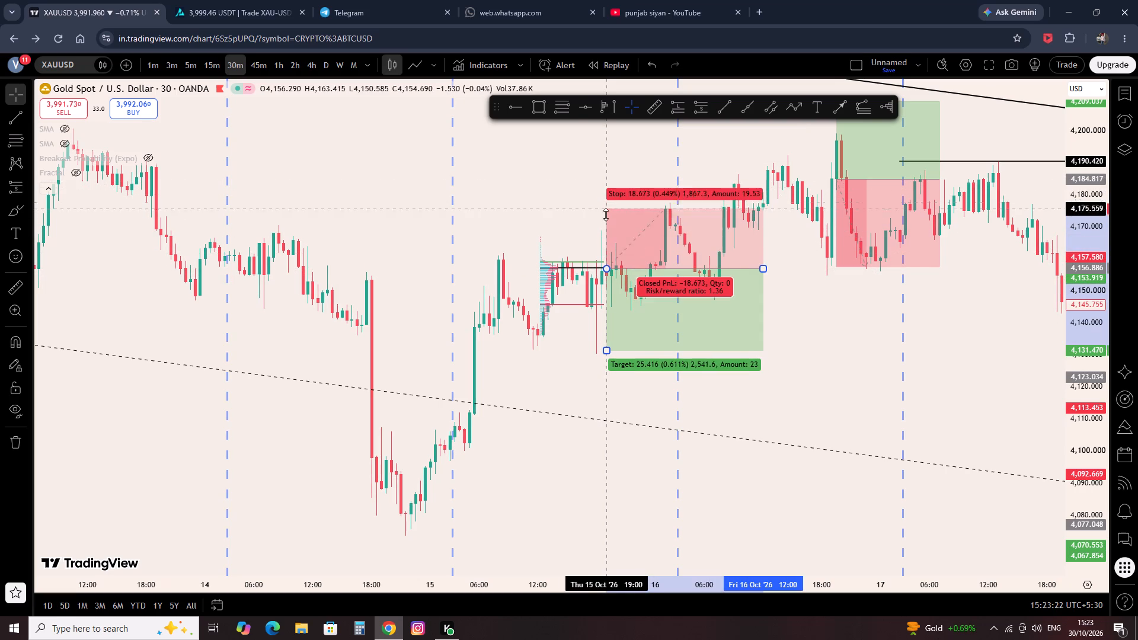
drag(606, 215, 623, 227)
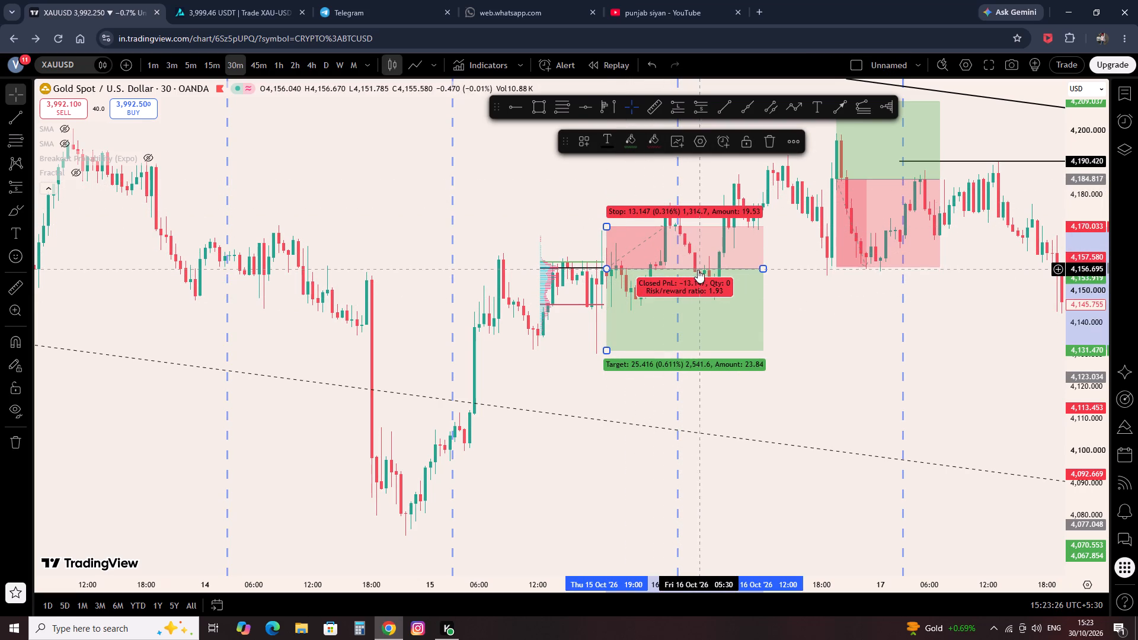
drag(608, 349, 587, 316)
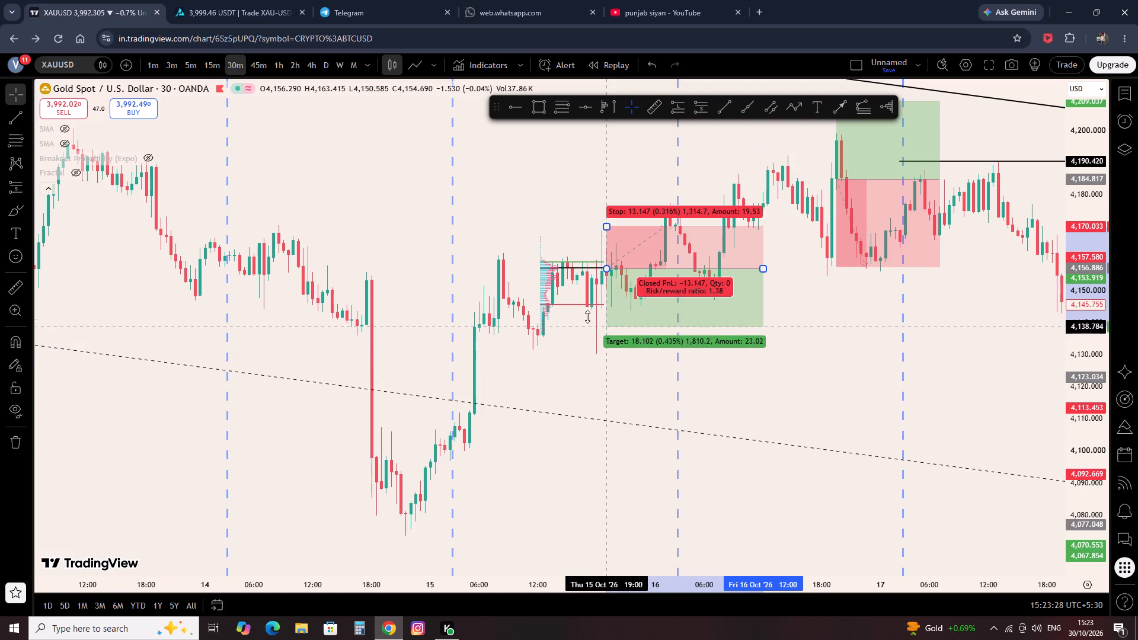
drag(587, 316, 599, 359)
click(555, 361)
Move the fixed range volume profile to 14 October, covering 12:30 to 18:30.
drag(510, 333, 758, 368)
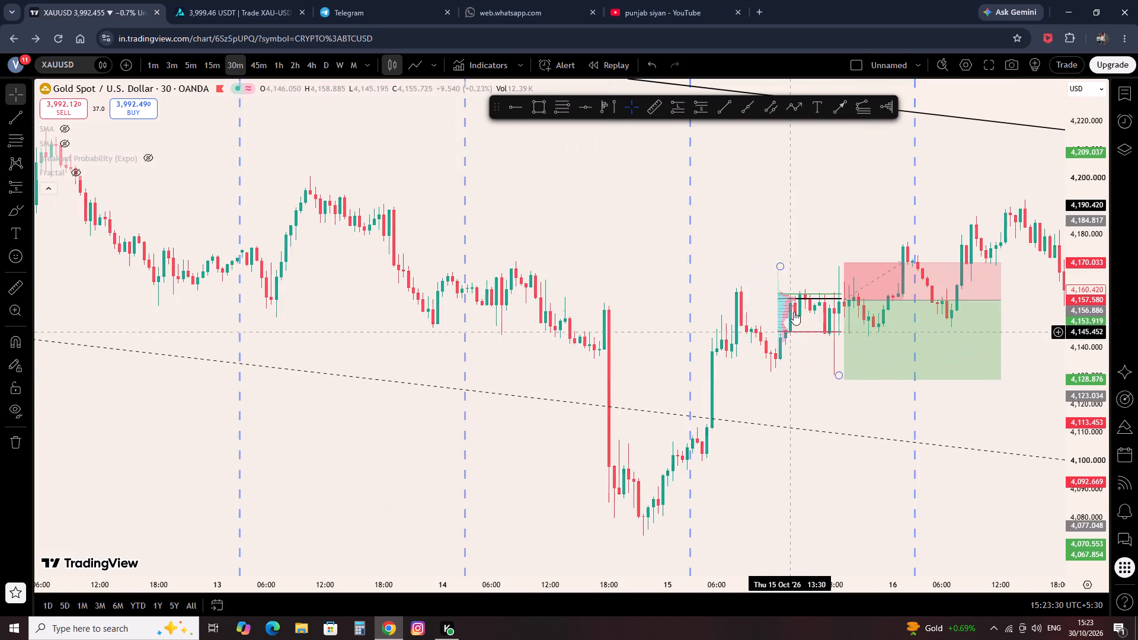
drag(787, 305, 559, 281)
Move the fixed range volume profile to 13 October, covering 12:30 to 18:30.
drag(482, 386, 554, 417)
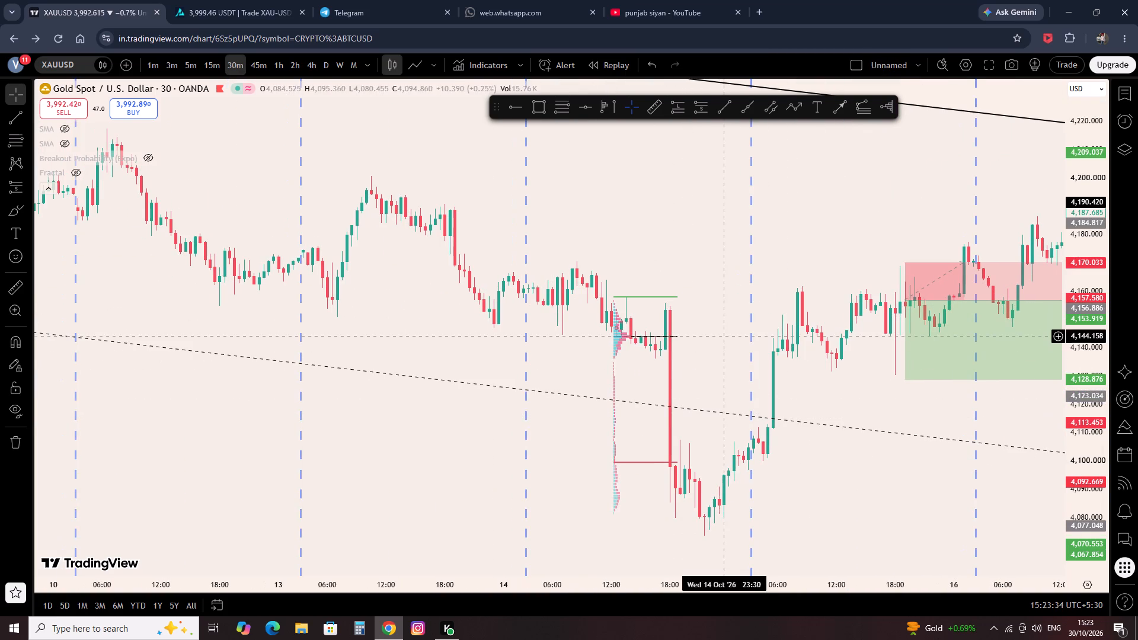
drag(472, 360, 694, 392)
drag(834, 341, 832, 341)
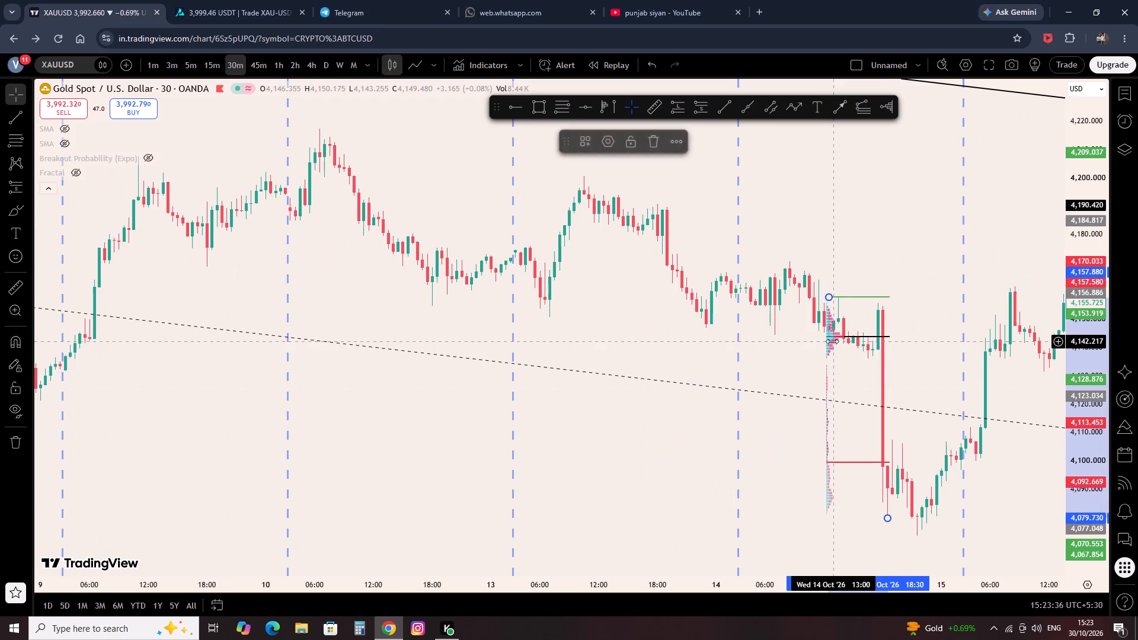
drag(832, 341, 609, 335)
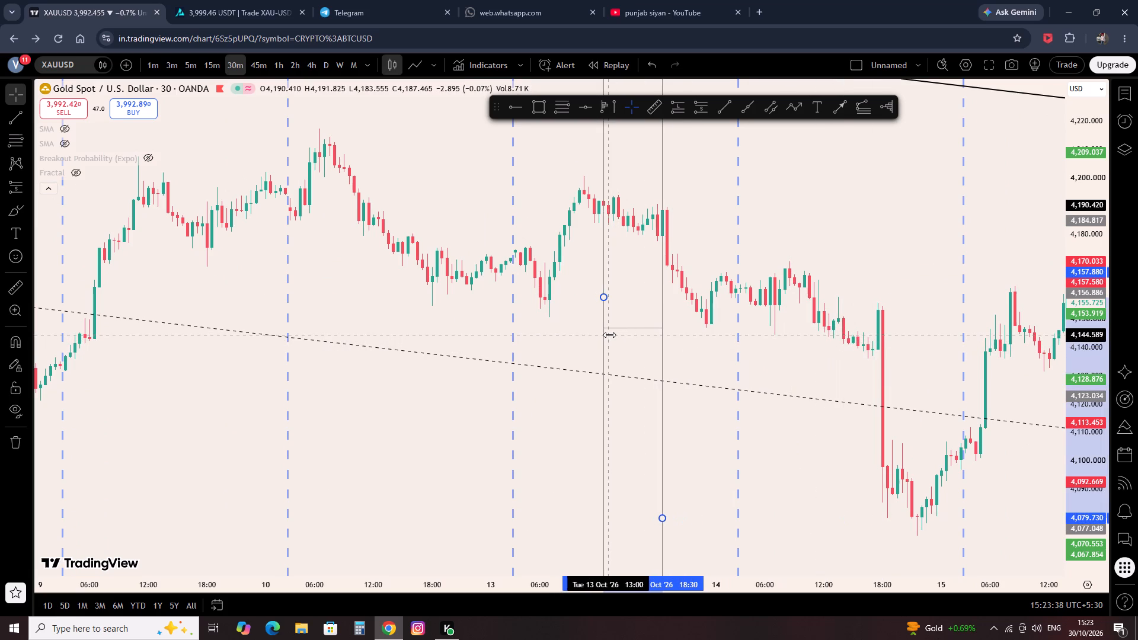
drag(609, 335, 611, 334)
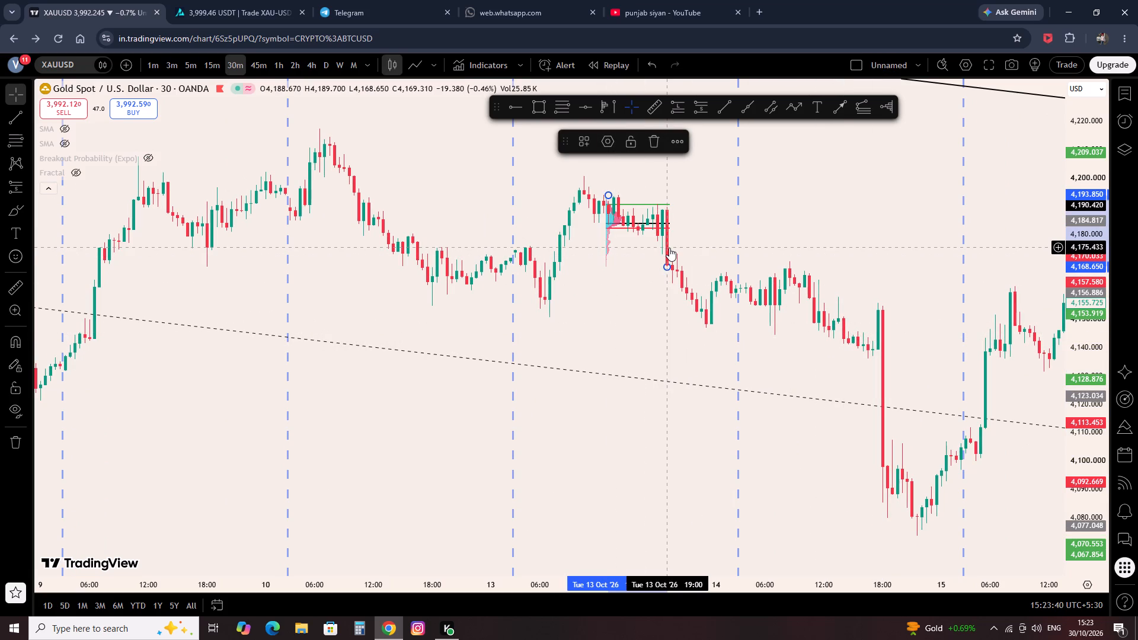
click(667, 266)
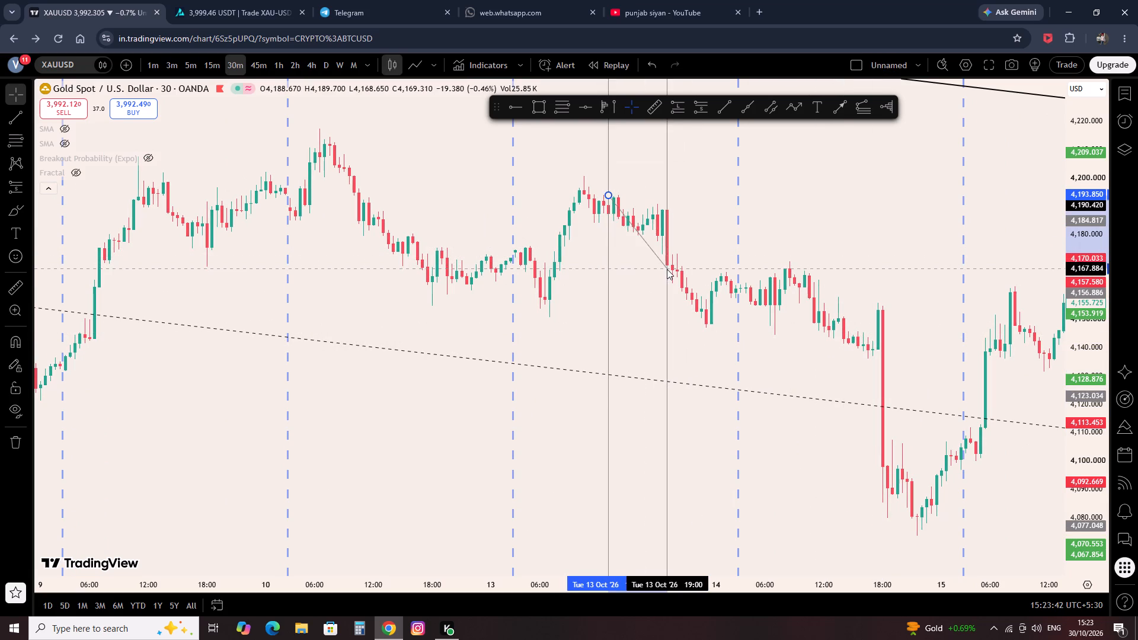
drag(603, 221, 597, 221)
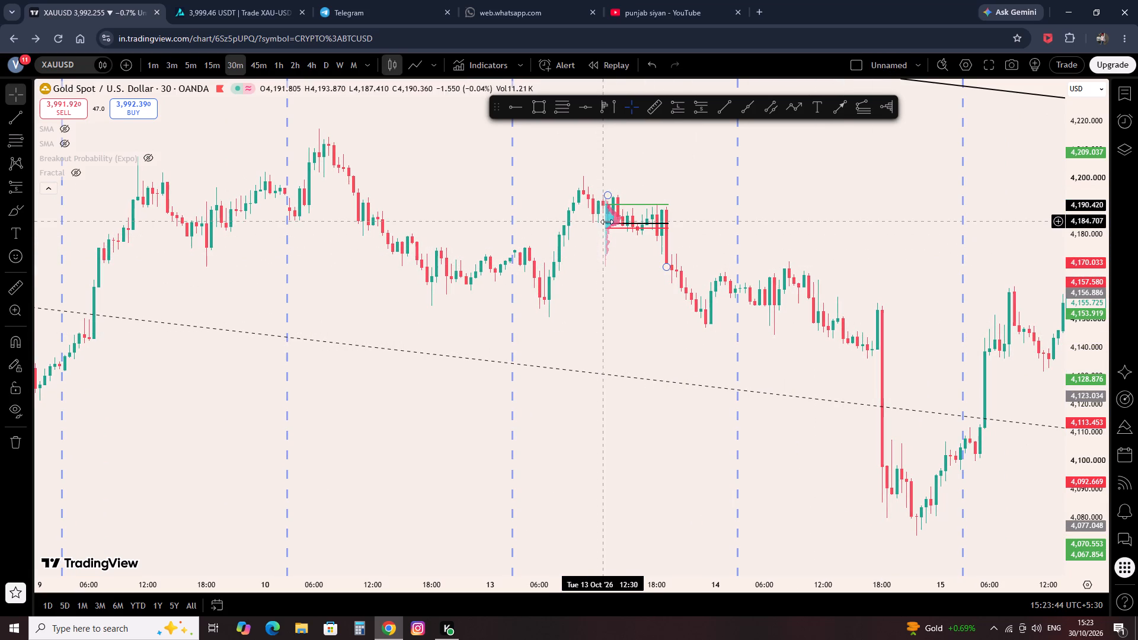
drag(609, 222, 603, 229)
click(608, 330)
Place a long position on 13 October at 19:00 with entry about 4,188.5, stop about 4,163.1 and target about 4,213.9.
scroll(608, 330, up, 6)
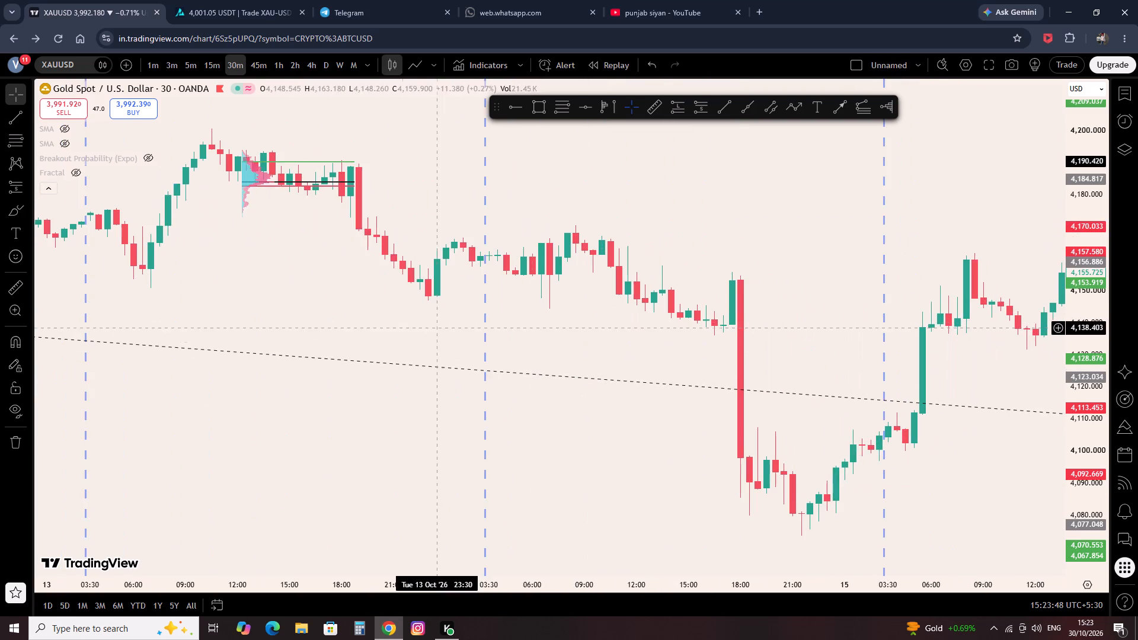
drag(400, 343, 572, 356)
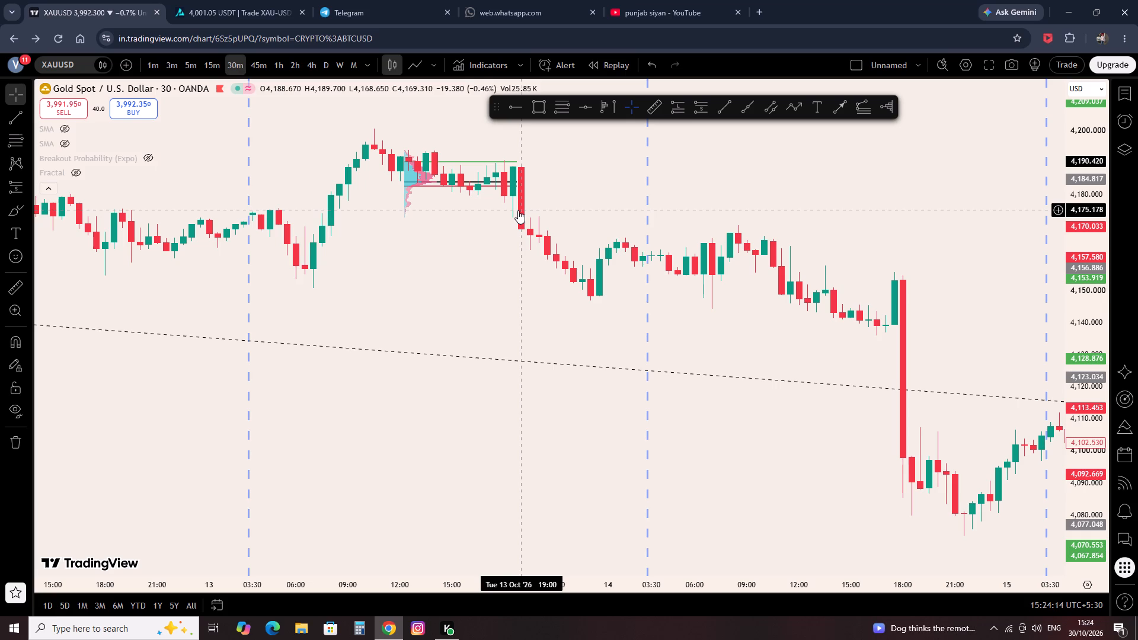
click(680, 105)
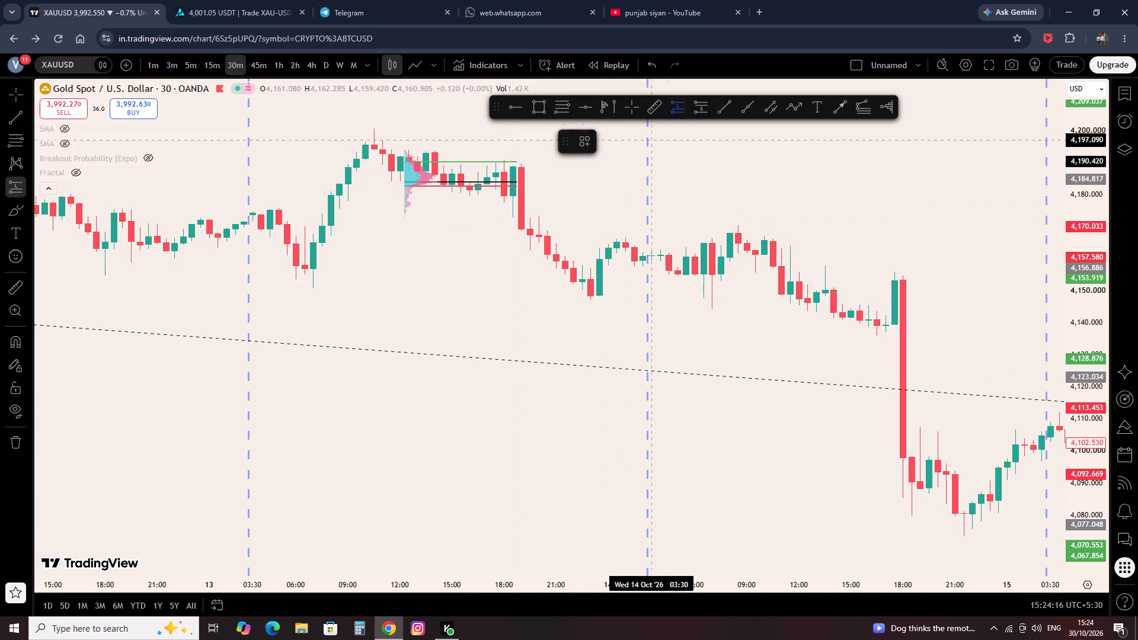
click(521, 168)
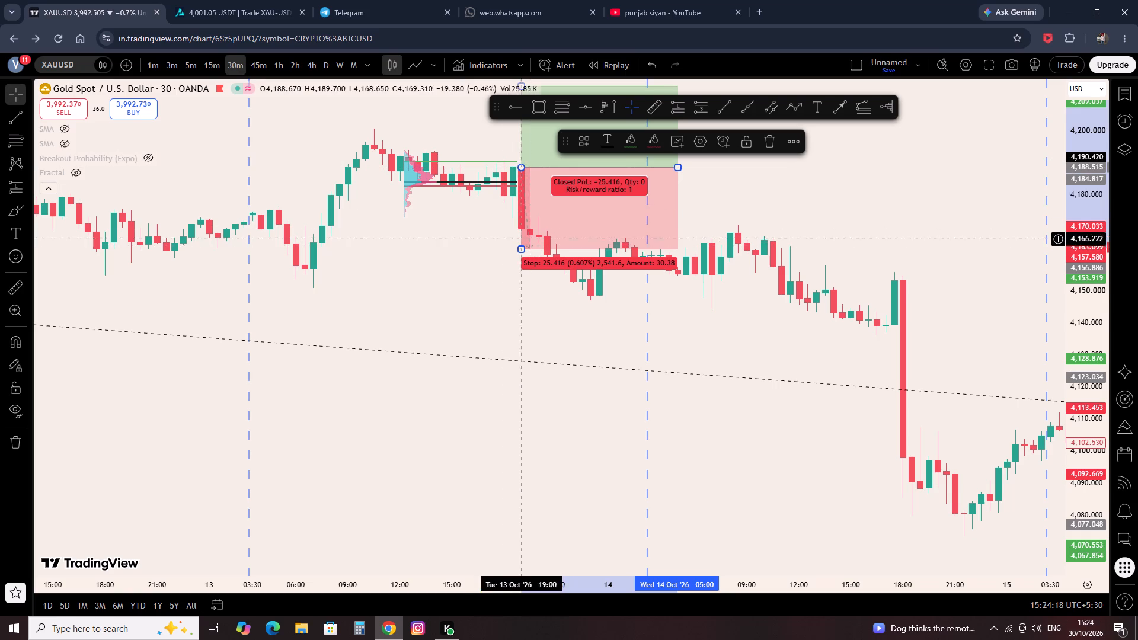
Move the fixed range volume profile to 12 October, covering 12:30 to 18:30.
drag(434, 234, 923, 351)
drag(897, 313, 746, 319)
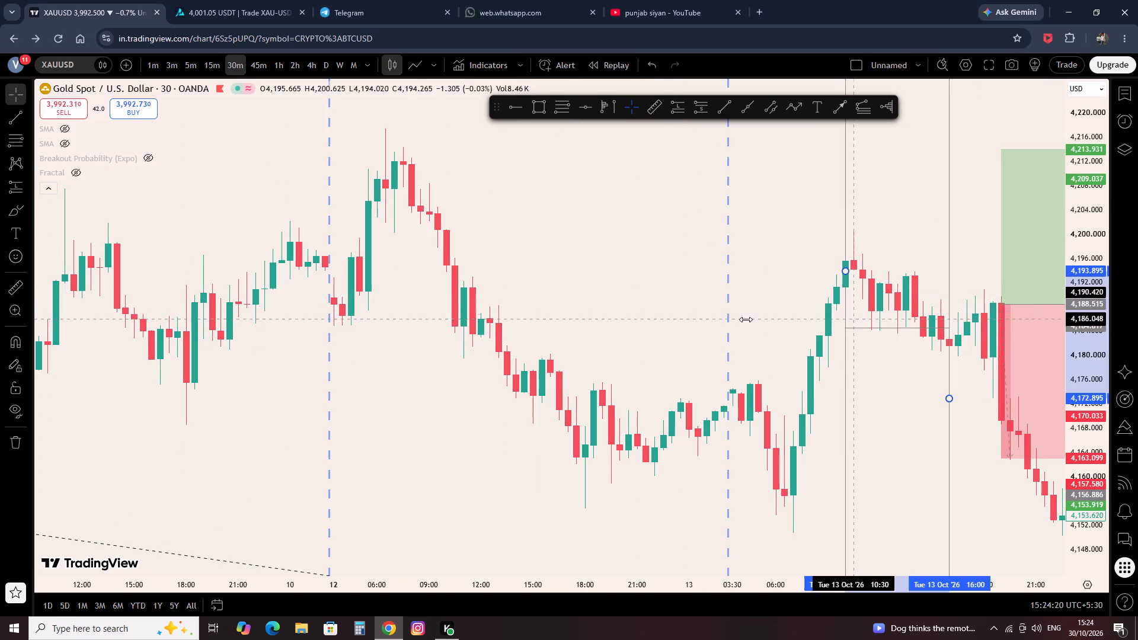
drag(746, 319, 502, 283)
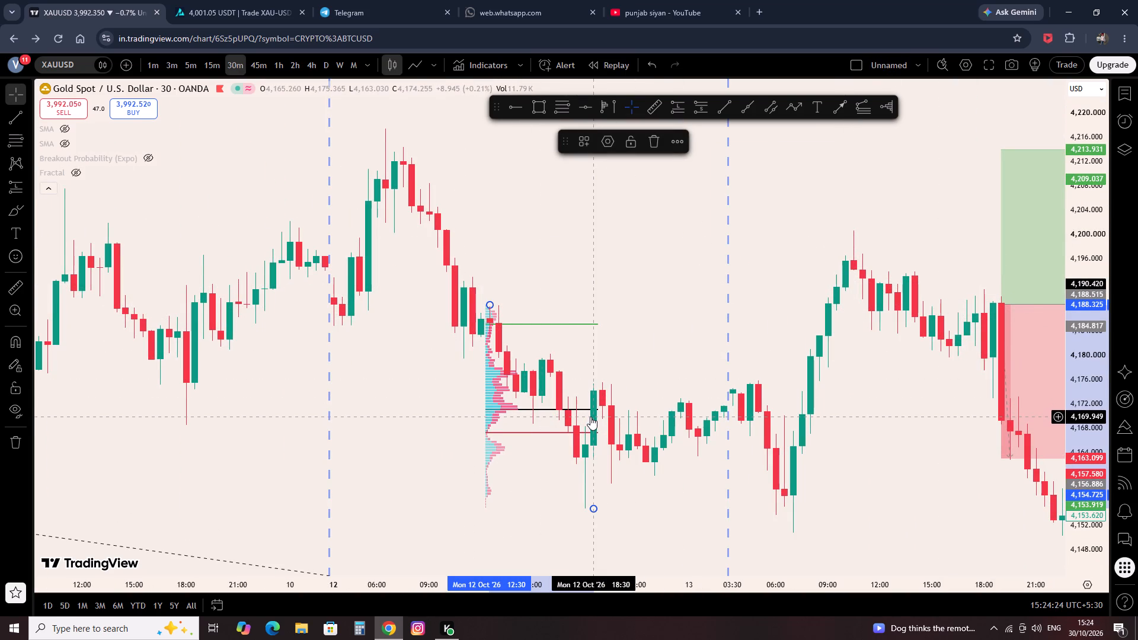
click(669, 350)
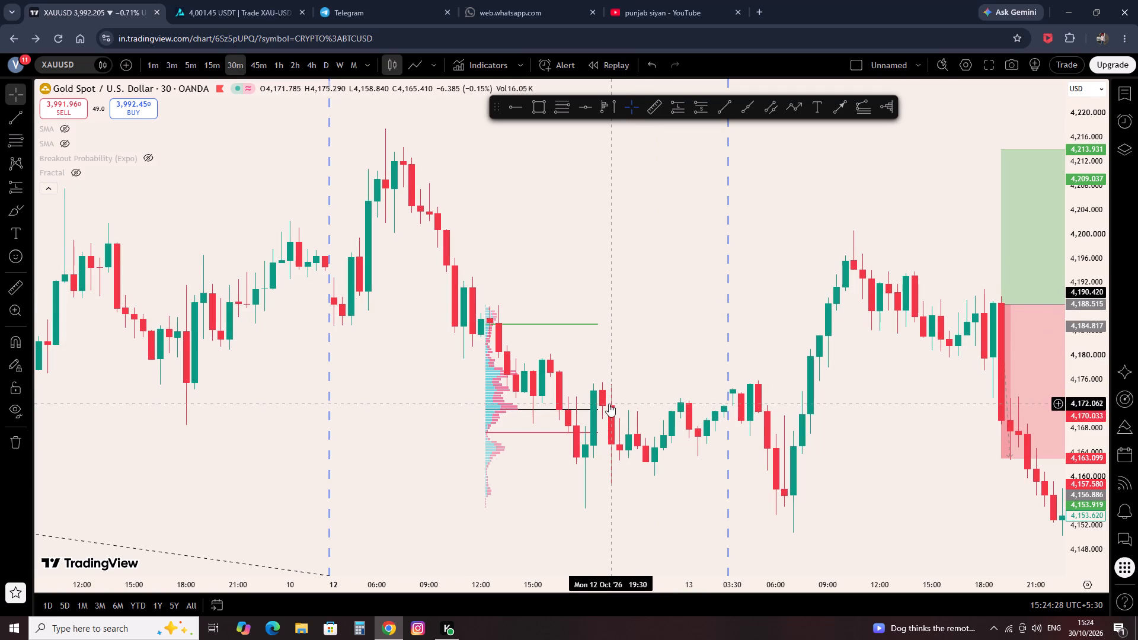
Place a long position on 12 October at 19:00 with entry about 4,174.3, stop about 4,162.7 and target about 4,187.7.
click(672, 111)
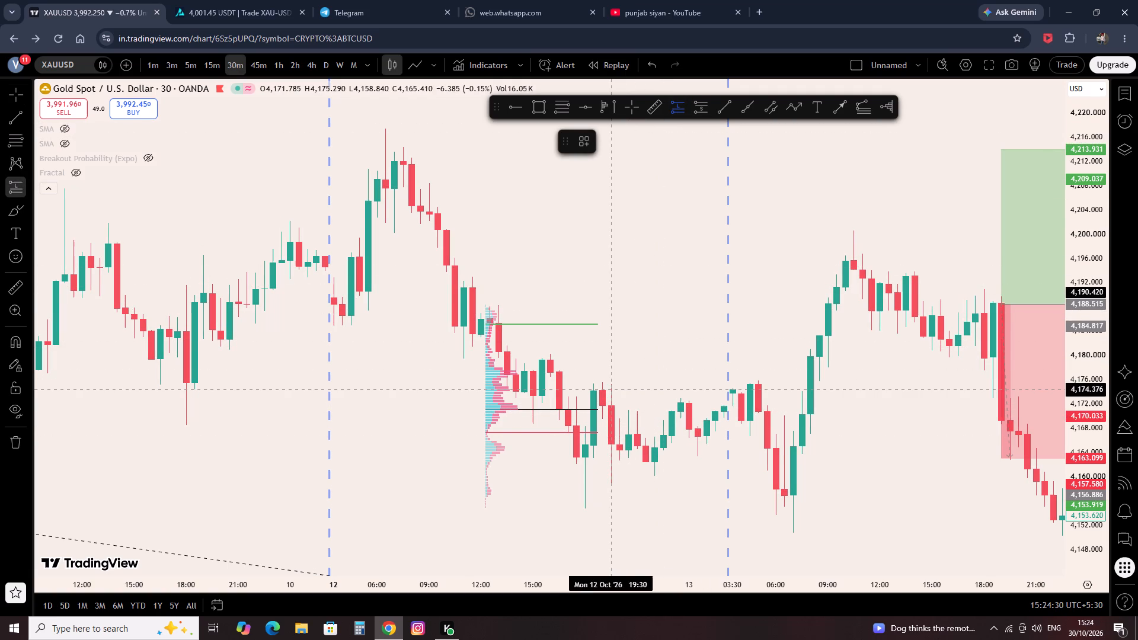
click(605, 391)
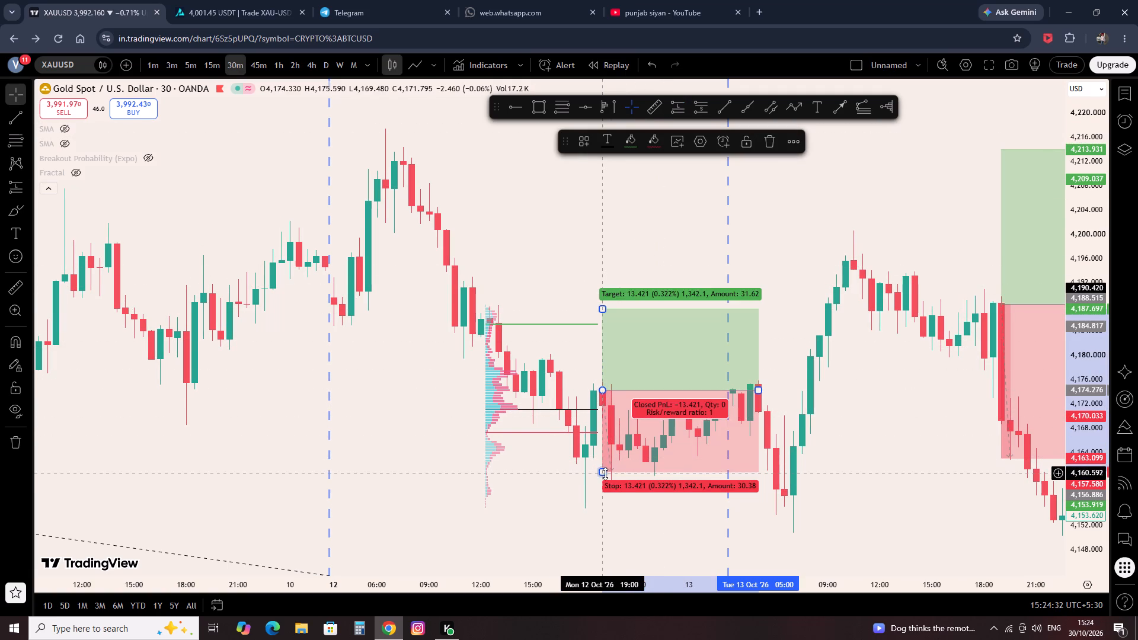
drag(605, 473, 601, 460)
Move the fixed range volume profile to 9 October, covering 12:30 to 18:30.
drag(342, 404, 814, 426)
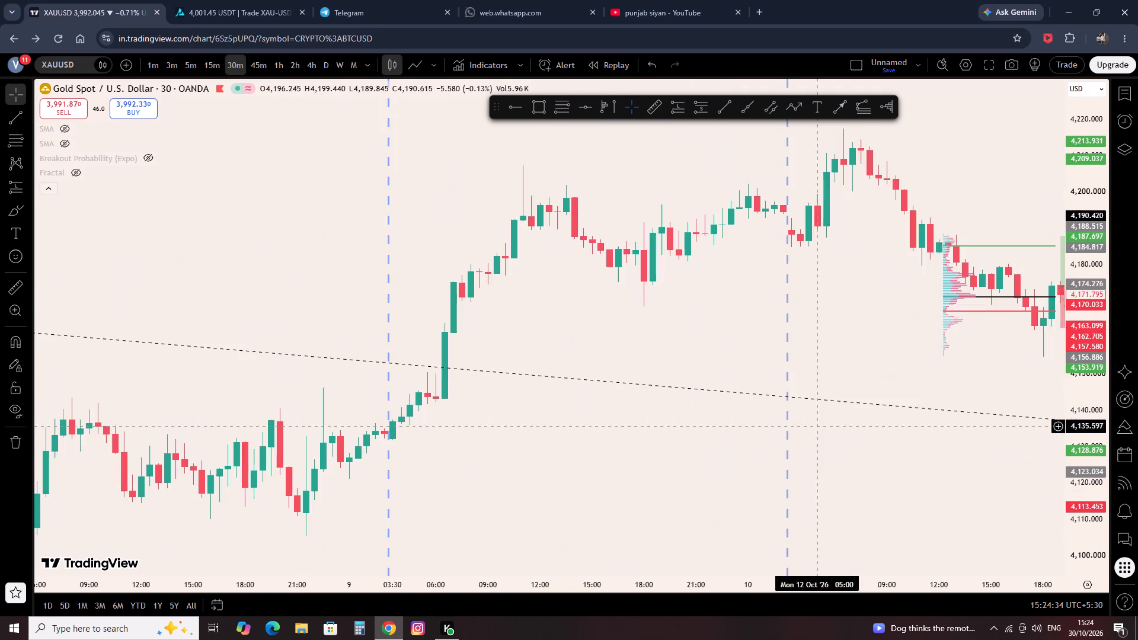
drag(955, 290, 531, 265)
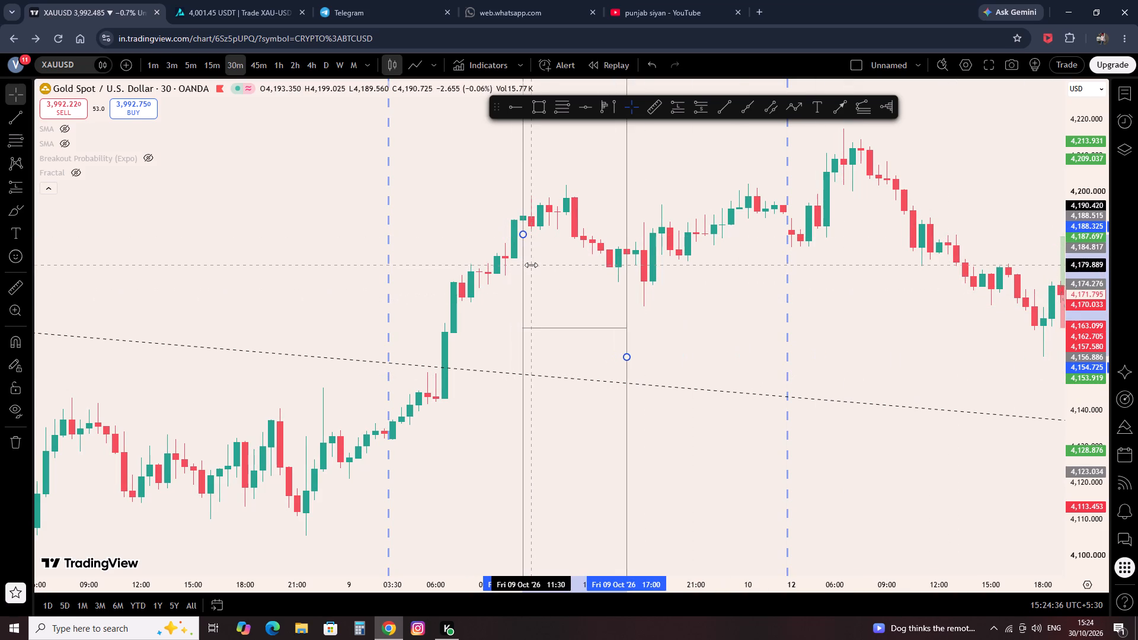
drag(531, 265, 557, 257)
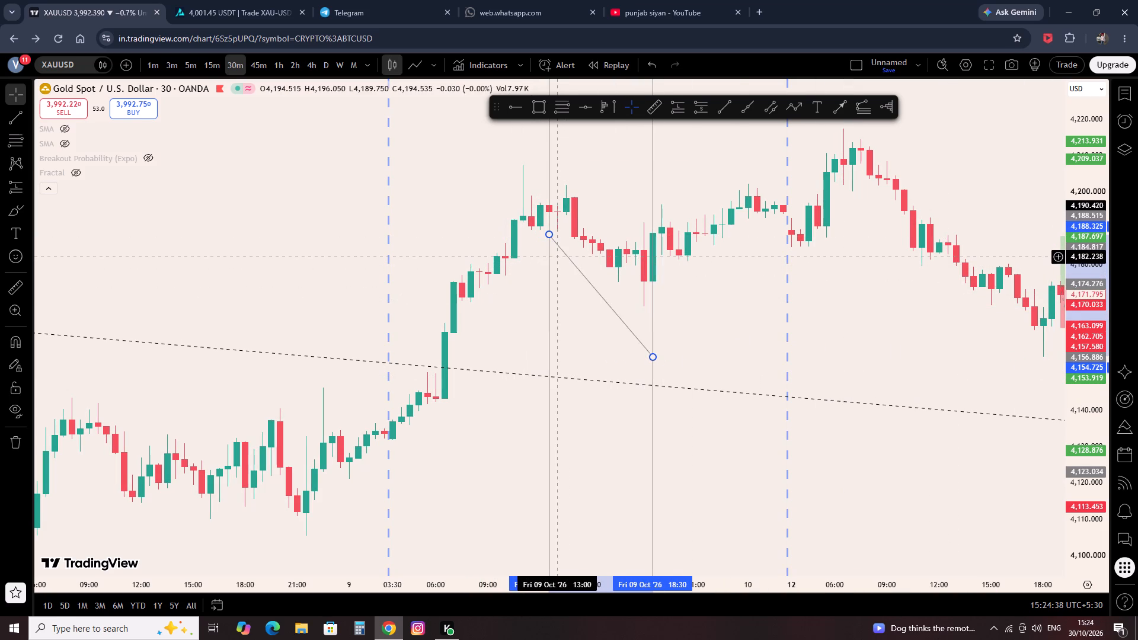
scroll(662, 255, up, 3)
click(545, 333)
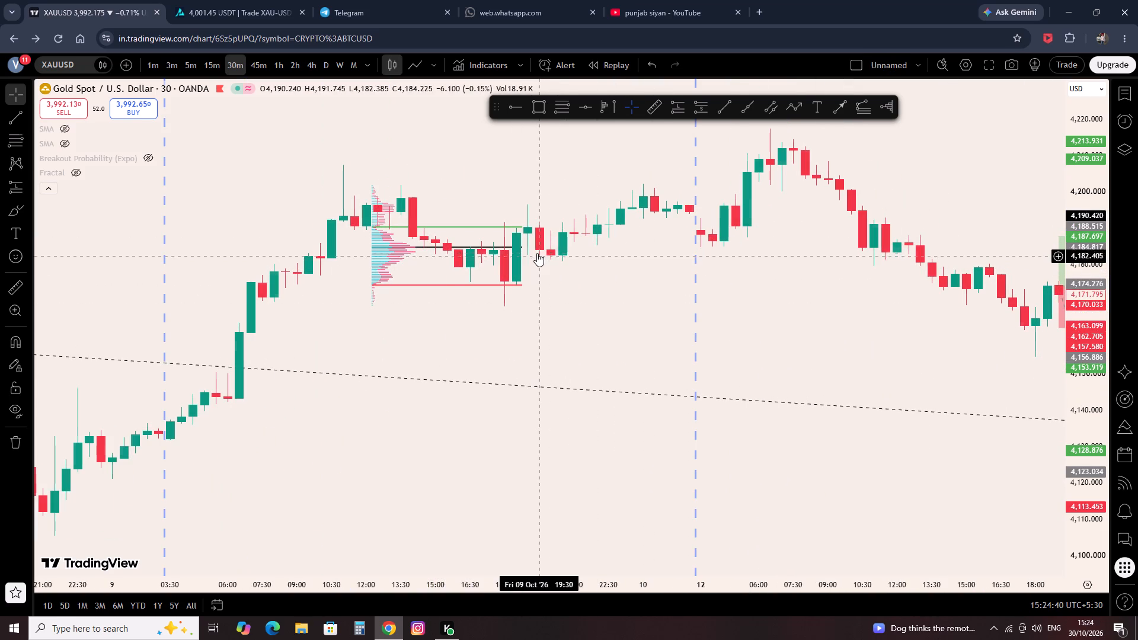
Place a long position on 9 October at 19:00 with entry about 4,188.6, stop about 4,174.2 and target about 4,216.8.
click(671, 95)
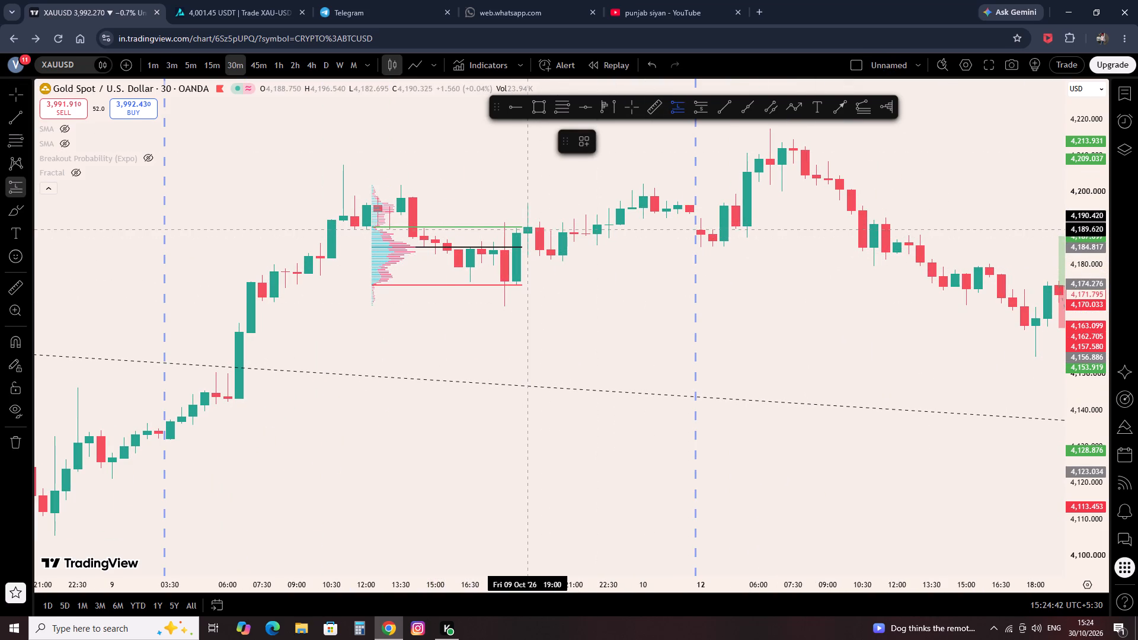
click(529, 233)
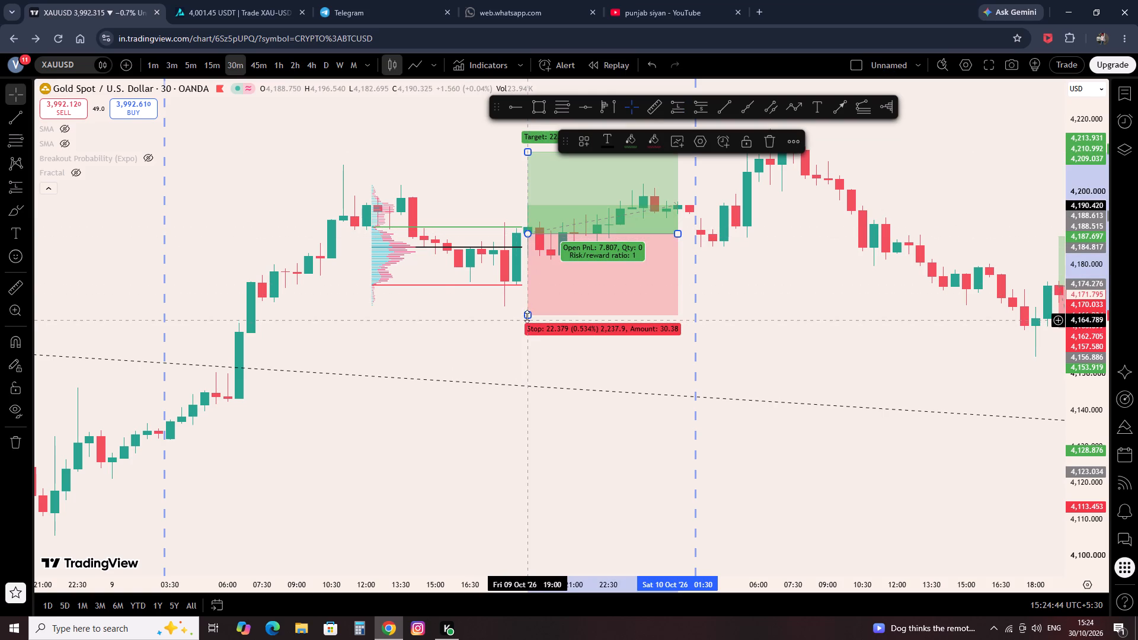
drag(529, 315, 547, 286)
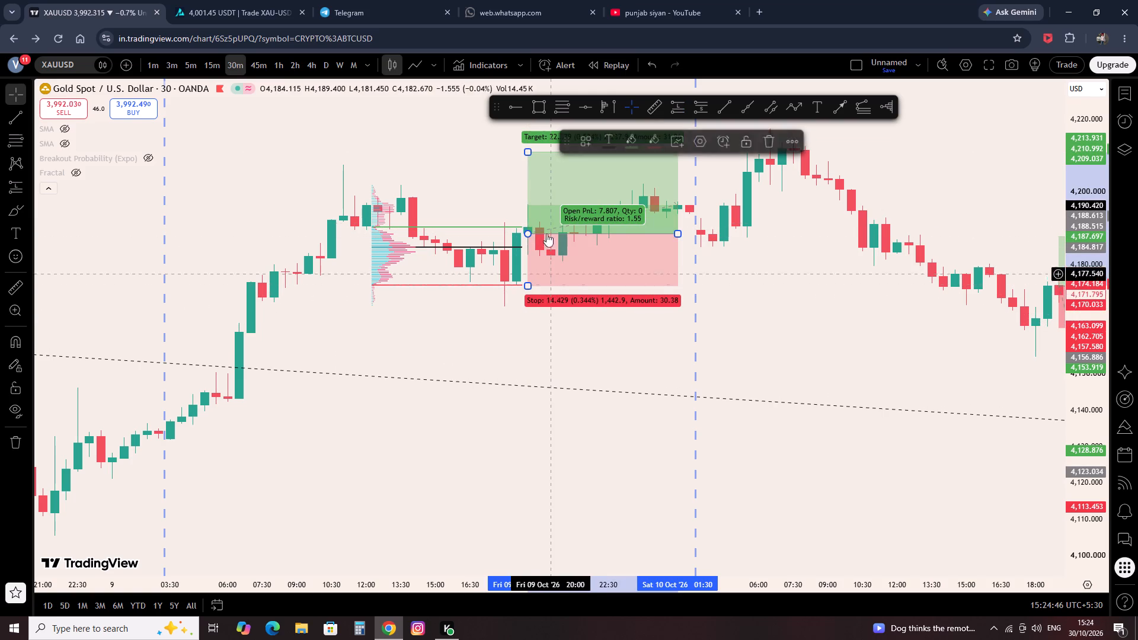
click(452, 178)
scroll(522, 166, down, 3)
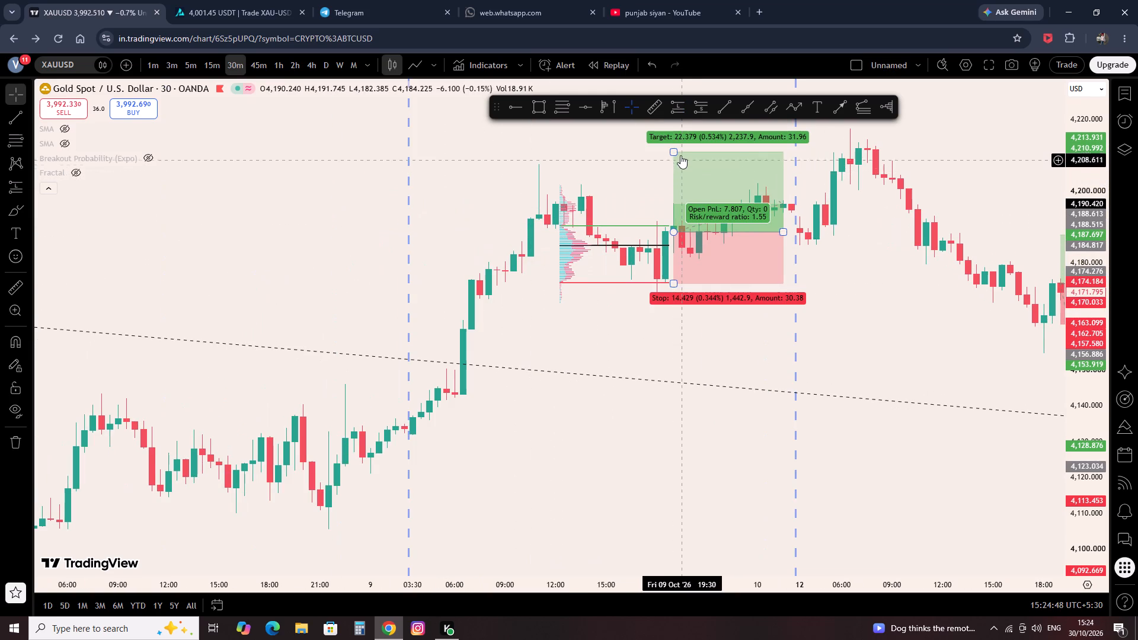
drag(672, 152, 645, 129)
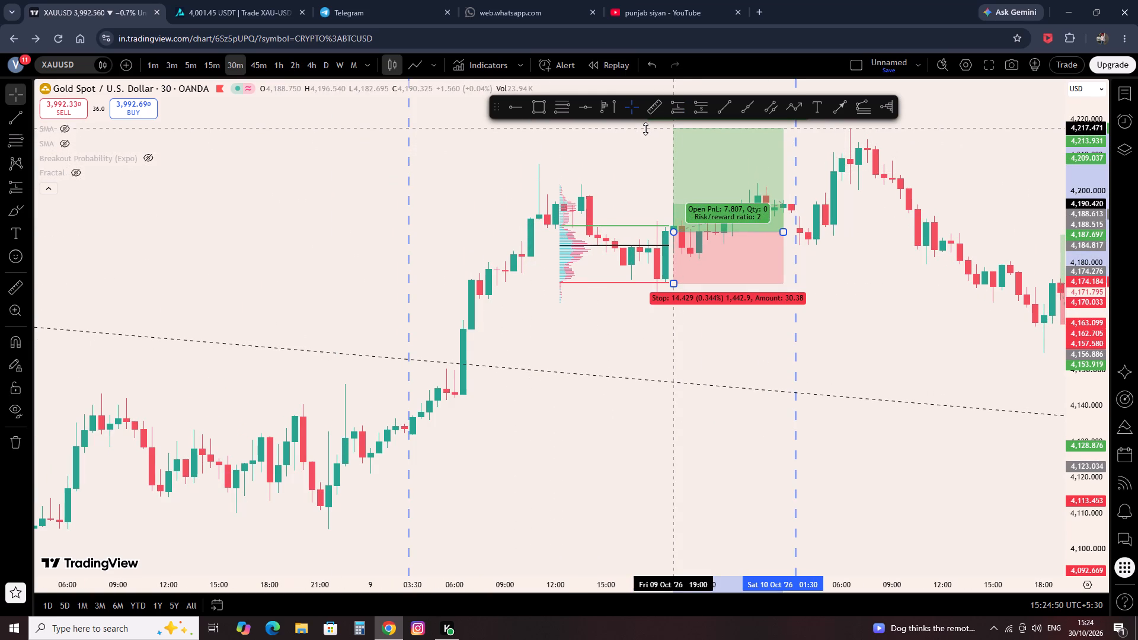
drag(645, 129, 650, 131)
click(562, 143)
click(486, 168)
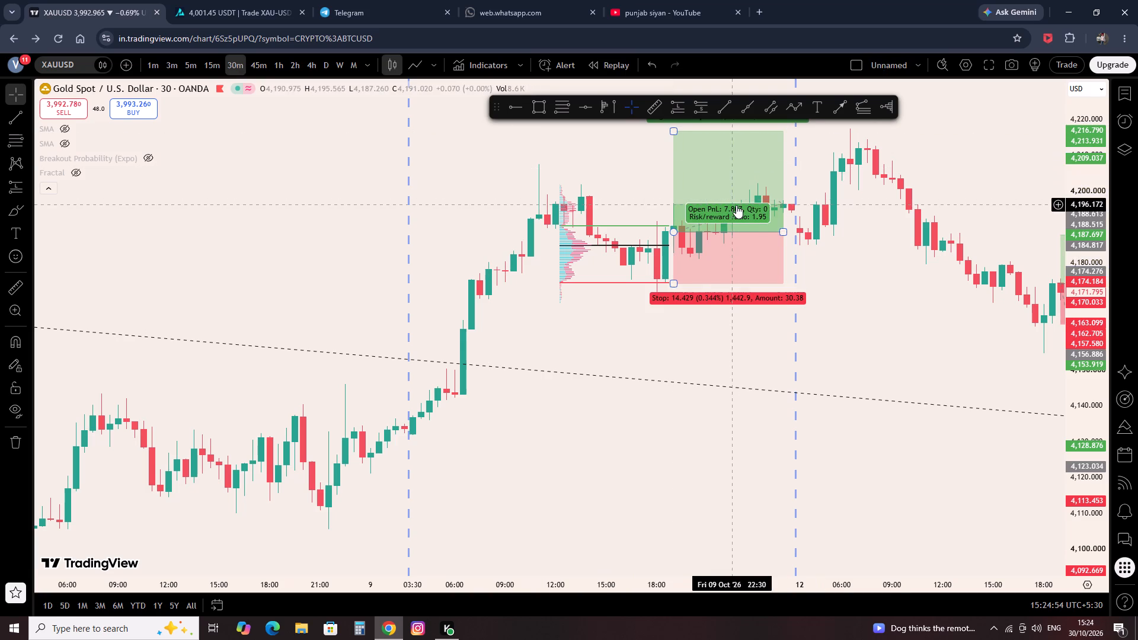
drag(501, 319, 668, 356)
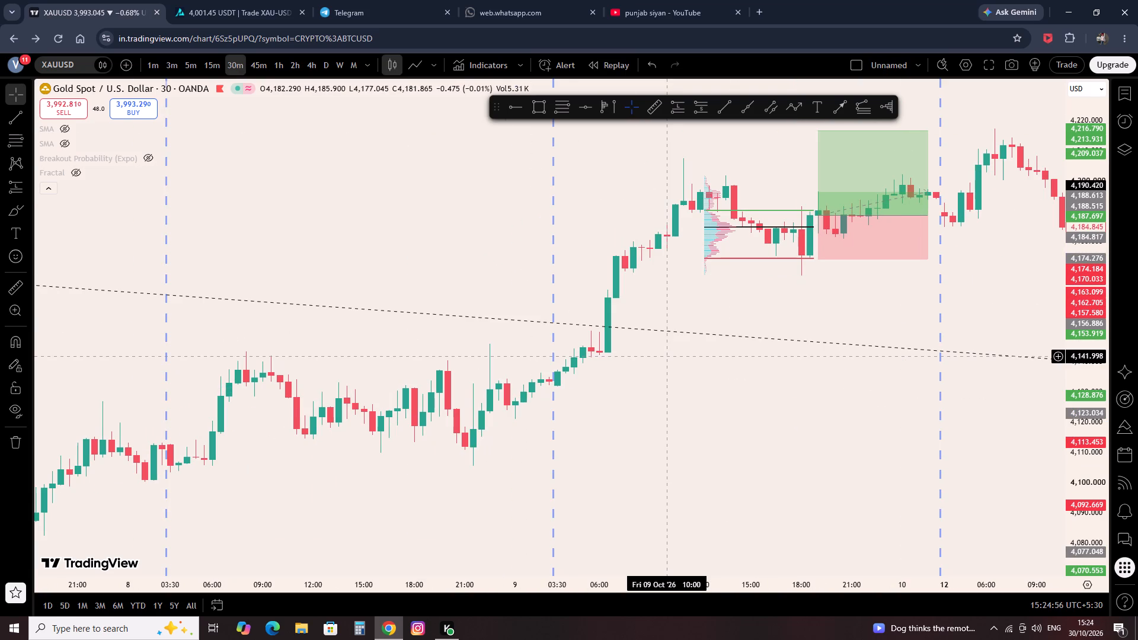
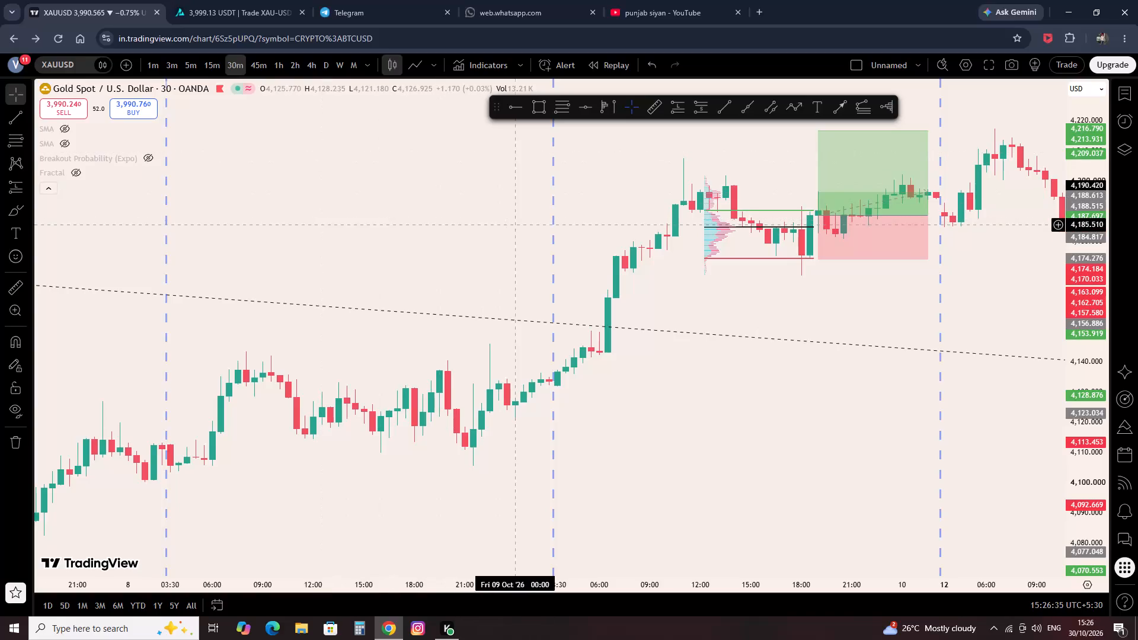
Move the fixed range volume profile to 8 October, covering 12:30 to 18:30.
drag(512, 225, 650, 241)
drag(865, 201, 585, 224)
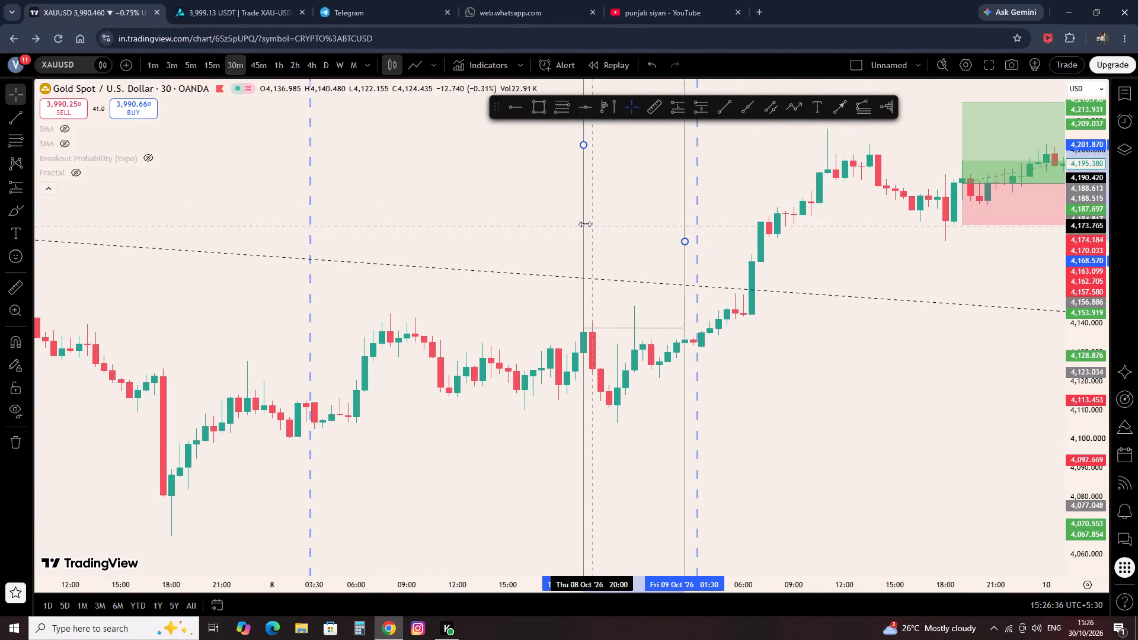
drag(585, 224, 497, 194)
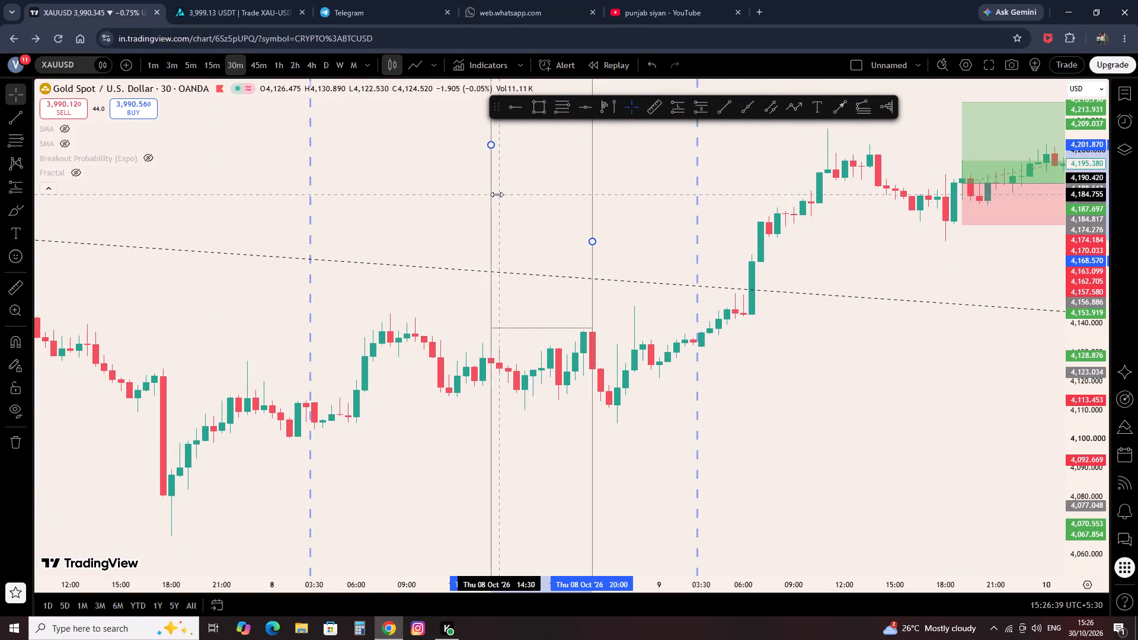
drag(497, 194, 477, 187)
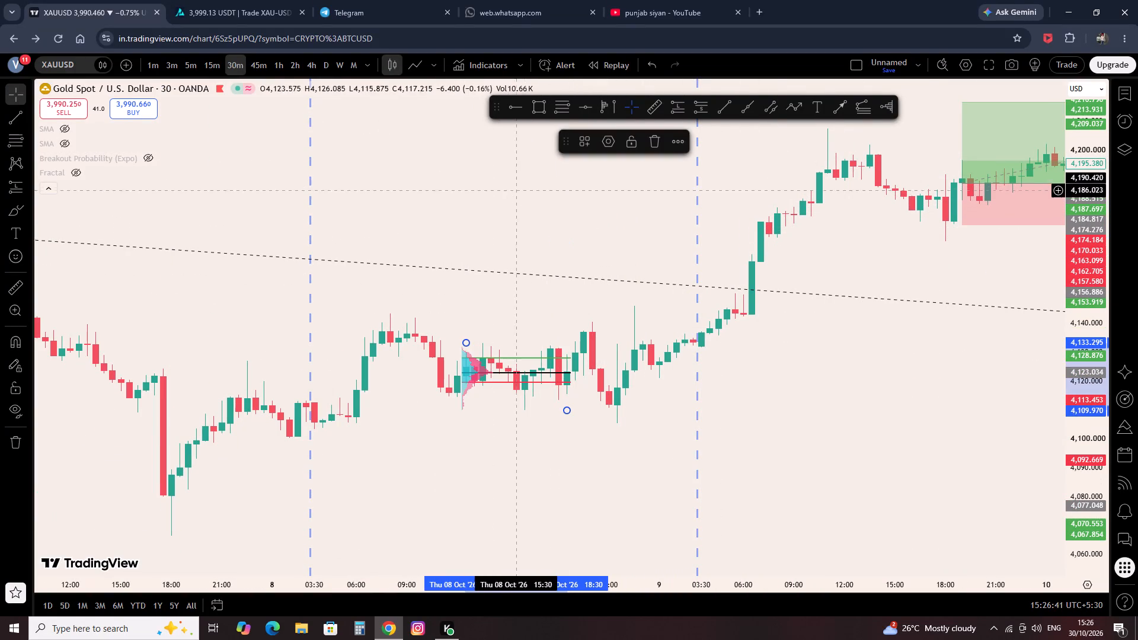
click(572, 189)
Place a long position on 8 October at 19:00 with entry about 4,123.8, stop about 4,116.1 and target about 4,140.4.
scroll(458, 264, up, 5)
drag(226, 386, 594, 354)
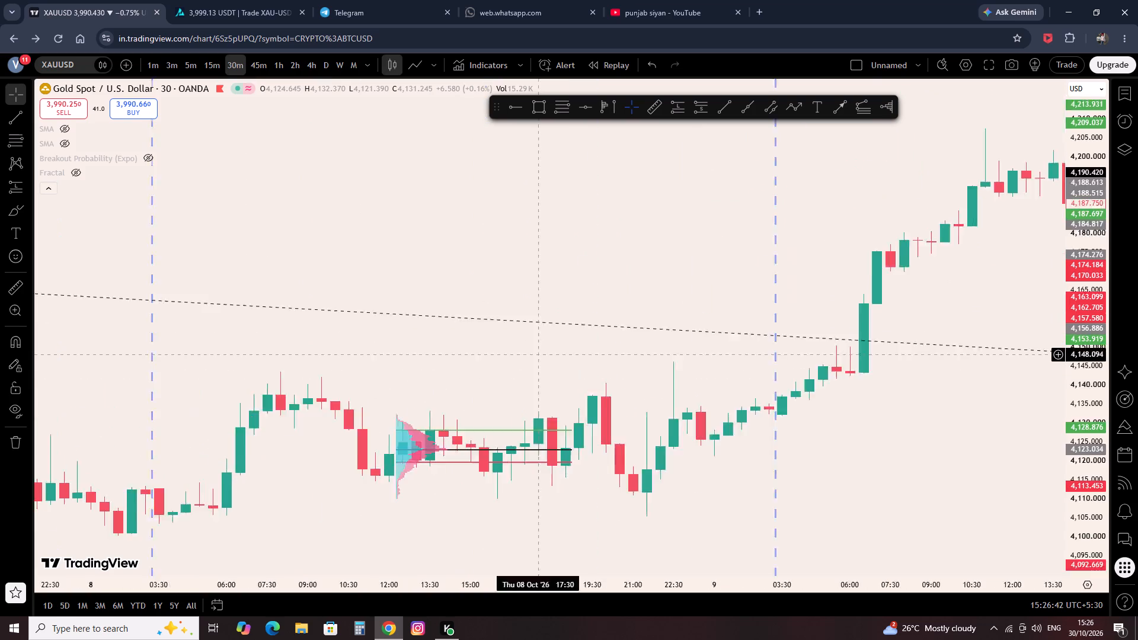
drag(594, 354, 723, 328)
scroll(699, 337, up, 4)
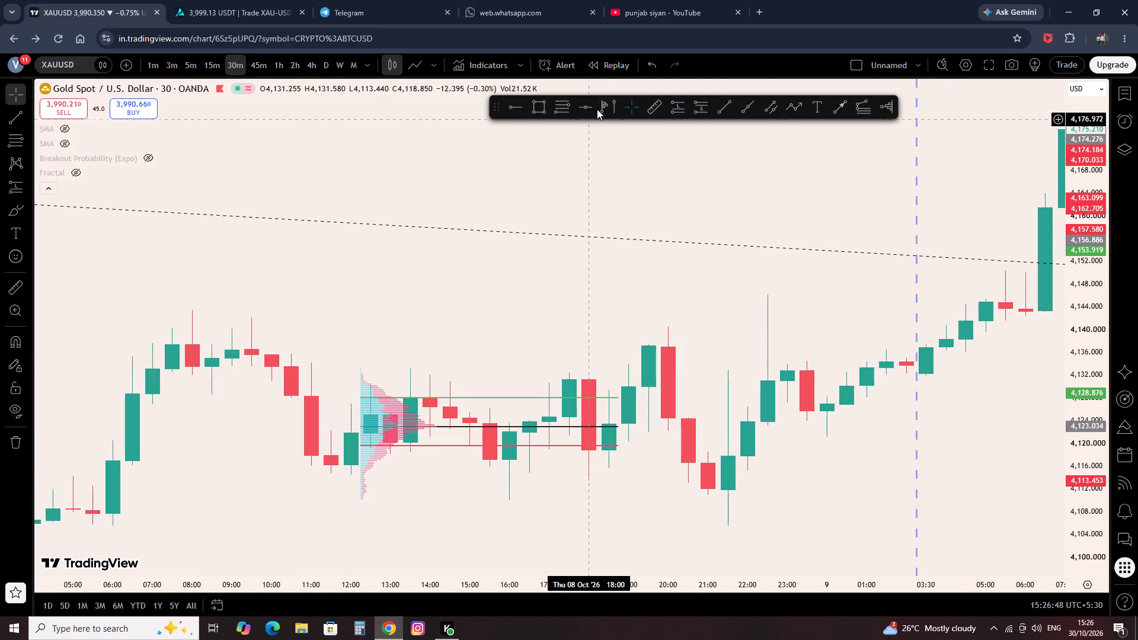
click(673, 113)
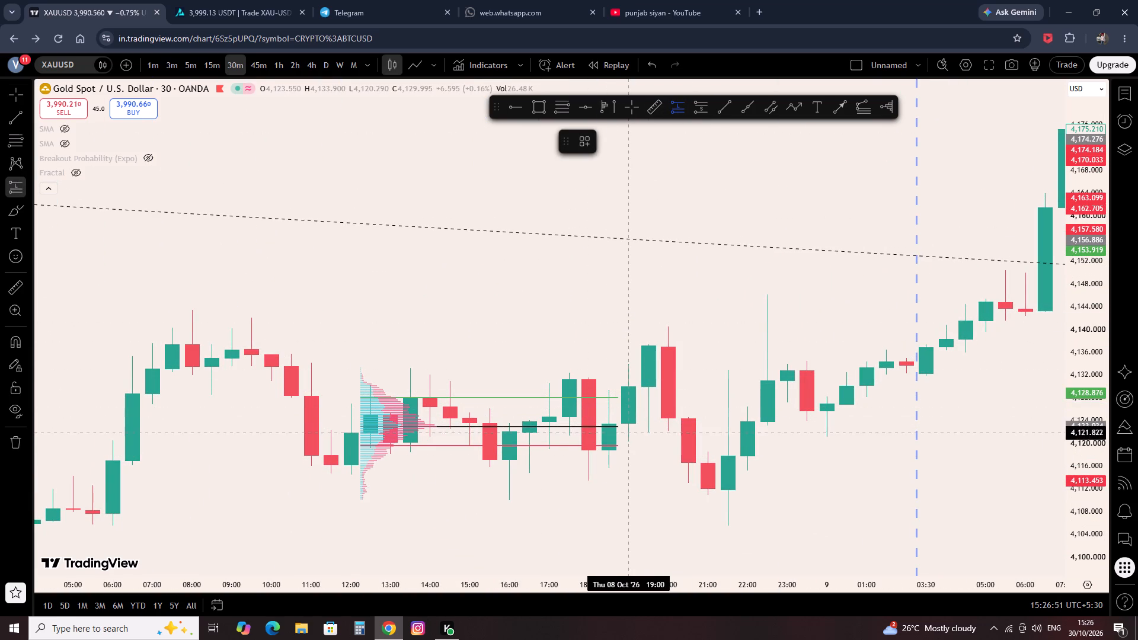
click(627, 422)
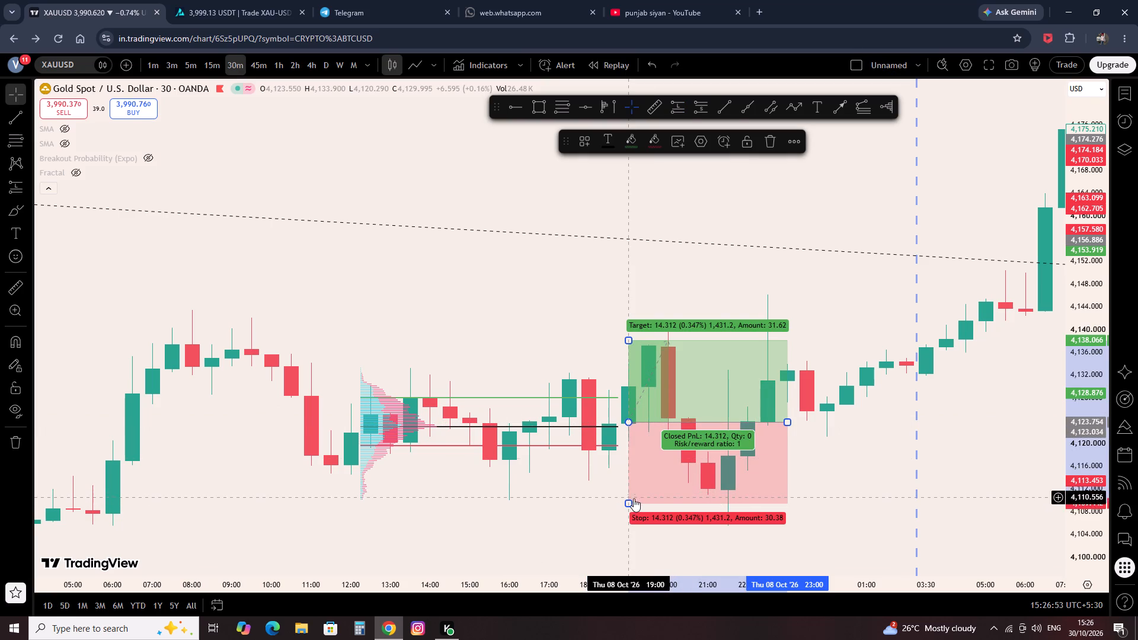
drag(627, 505, 656, 466)
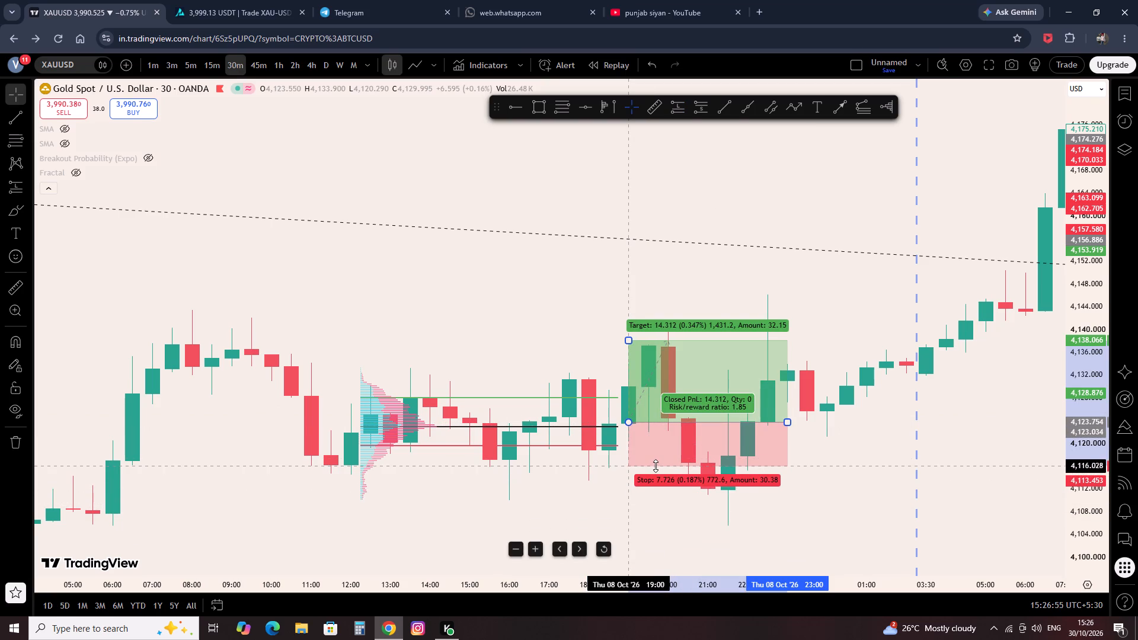
drag(656, 466, 660, 465)
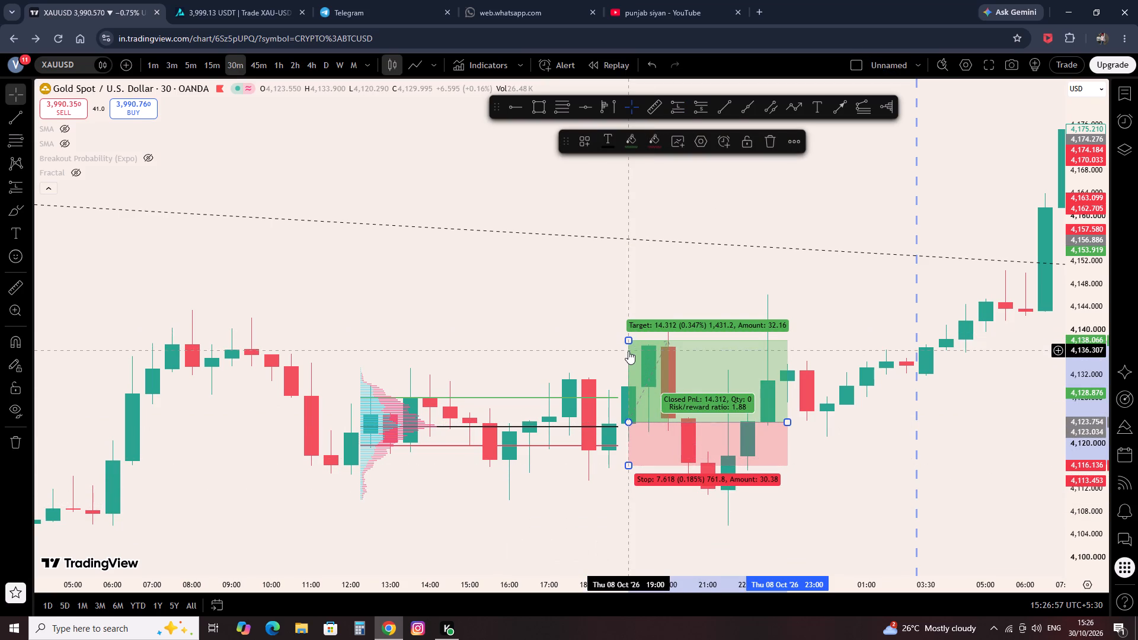
drag(626, 338, 626, 328)
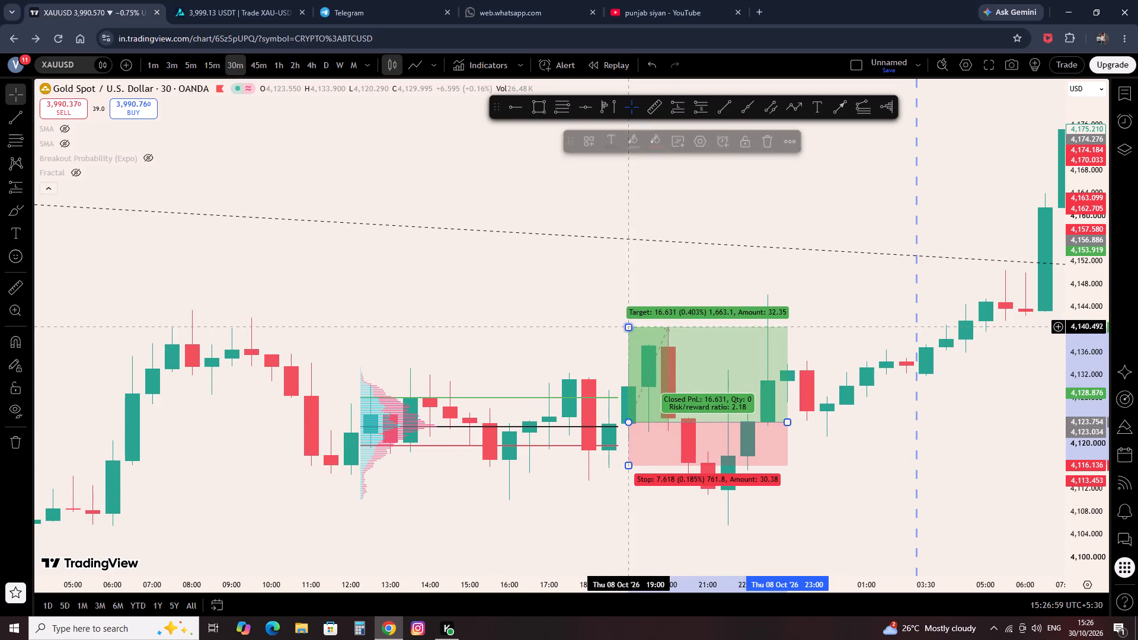
click(495, 322)
Move the fixed range volume profile to 7 October, covering 12:30 to 18:30.
scroll(497, 324, down, 5)
drag(897, 320, 847, 325)
click(626, 240)
drag(546, 248, 870, 271)
drag(959, 332, 427, 233)
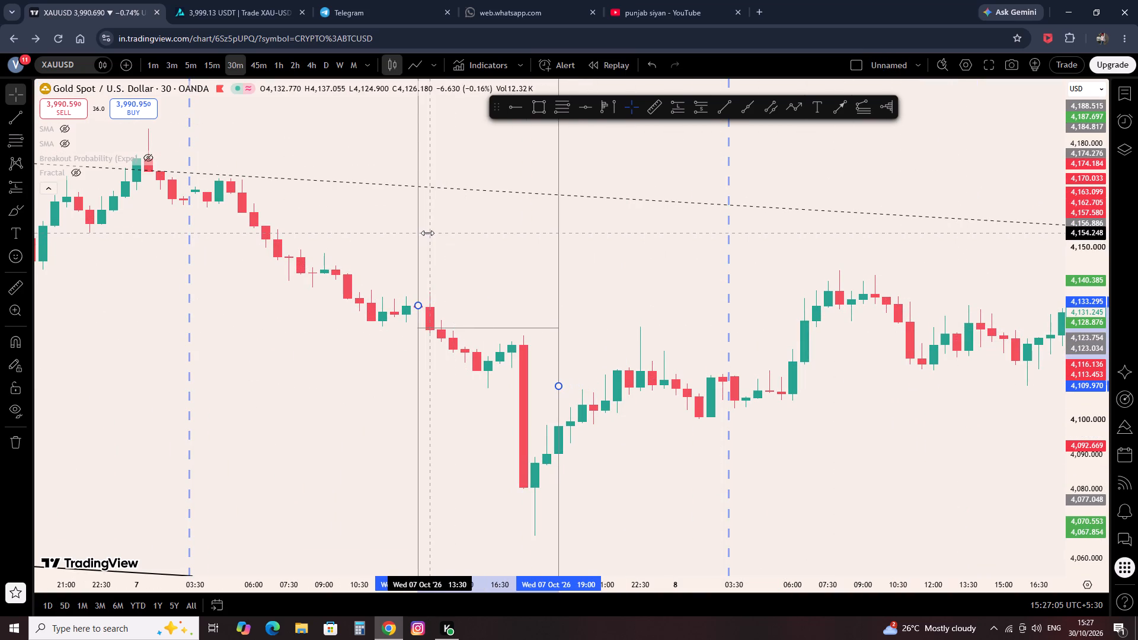
drag(427, 233, 414, 228)
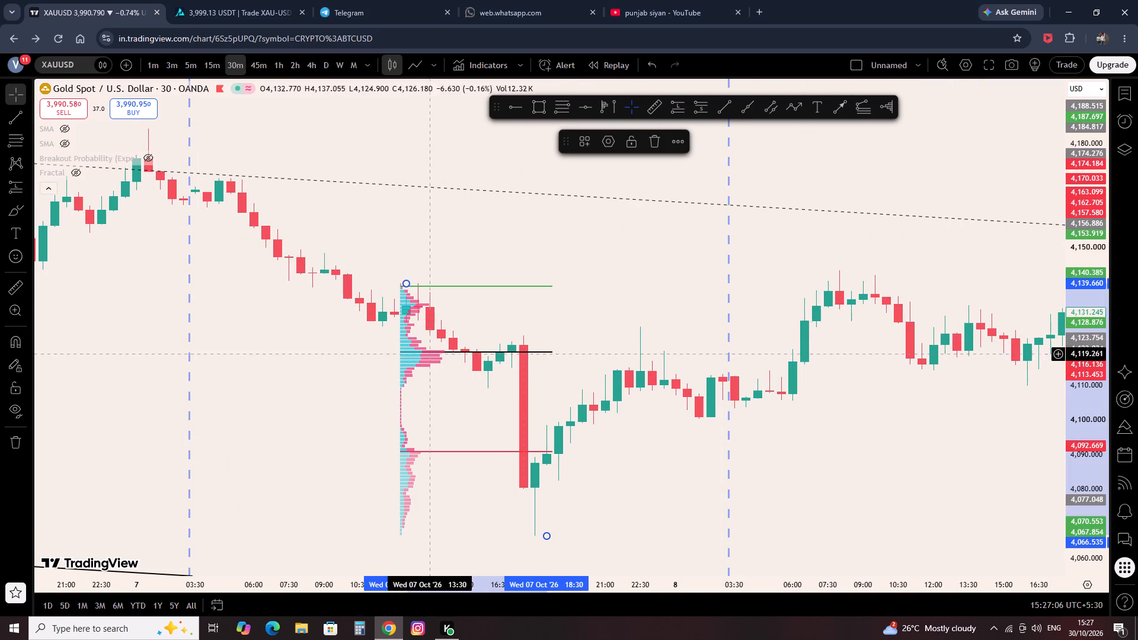
Move the fixed range volume profile to 6 October, covering 12:30 to 18:30.
drag(310, 387, 782, 423)
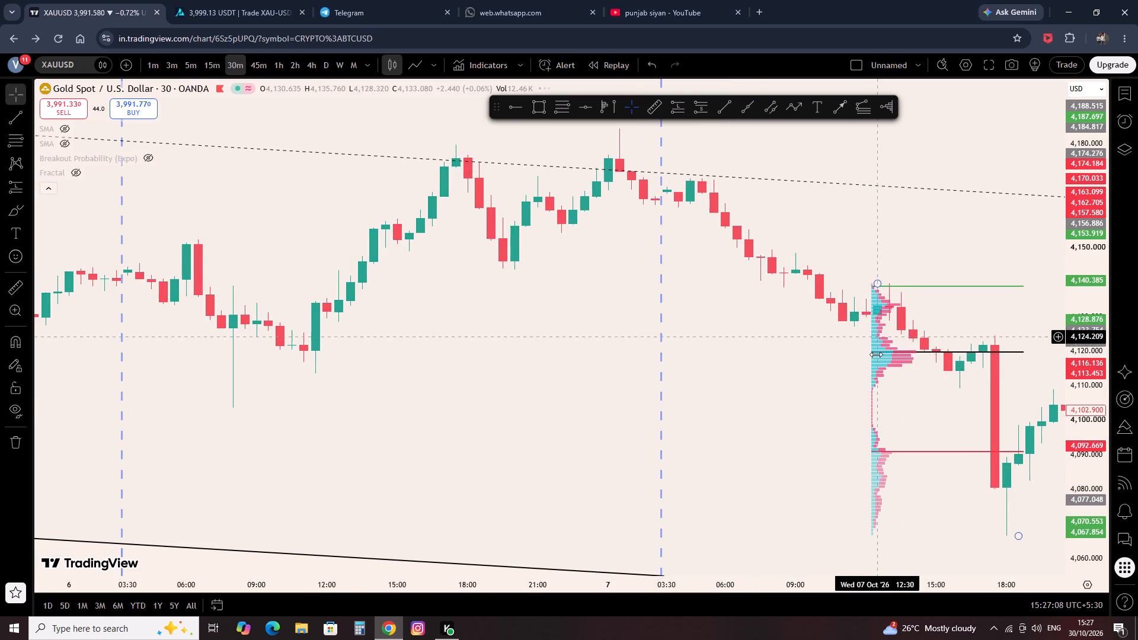
drag(876, 354, 333, 312)
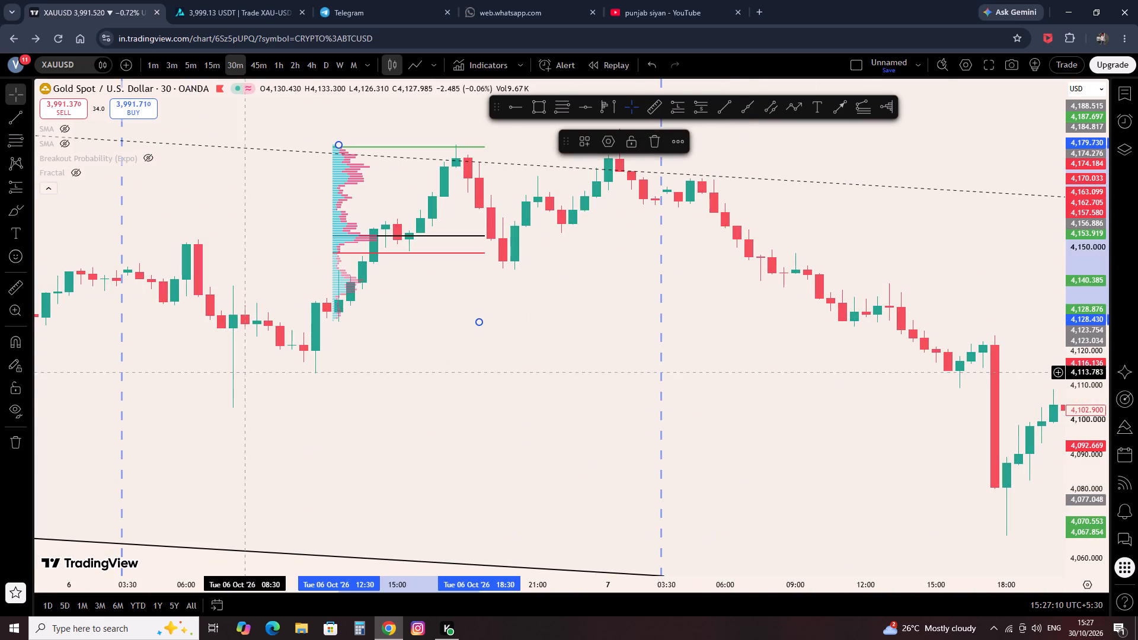
drag(529, 331, 535, 331)
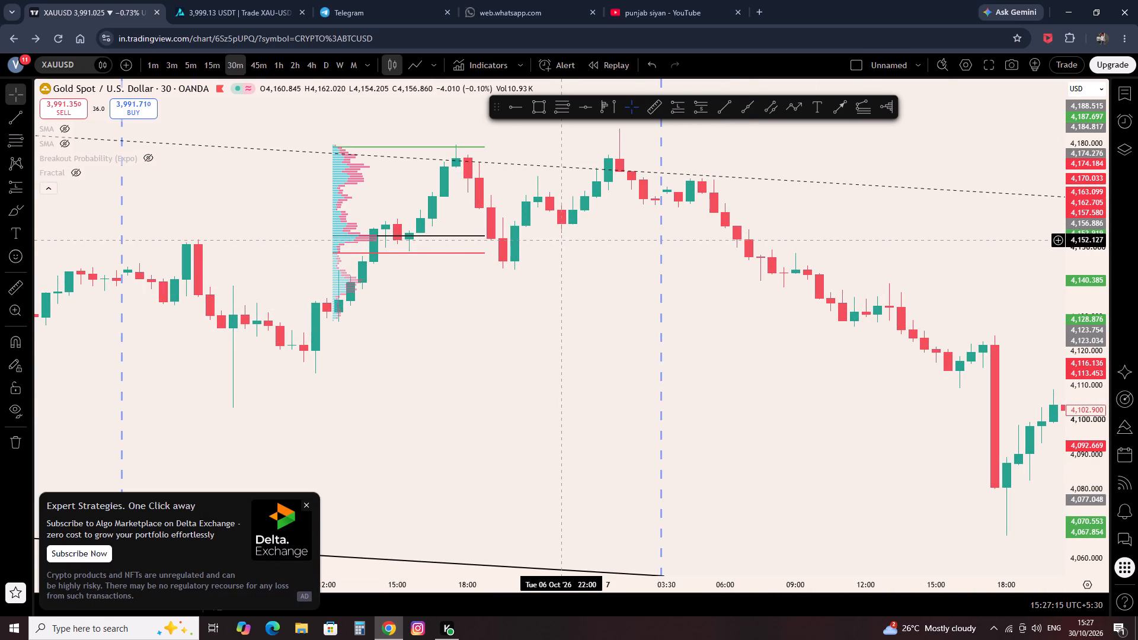
Dismiss the advertisement and the ad-free upgrade offer covering the chart.
scroll(468, 257, up, 2)
drag(278, 407, 499, 454)
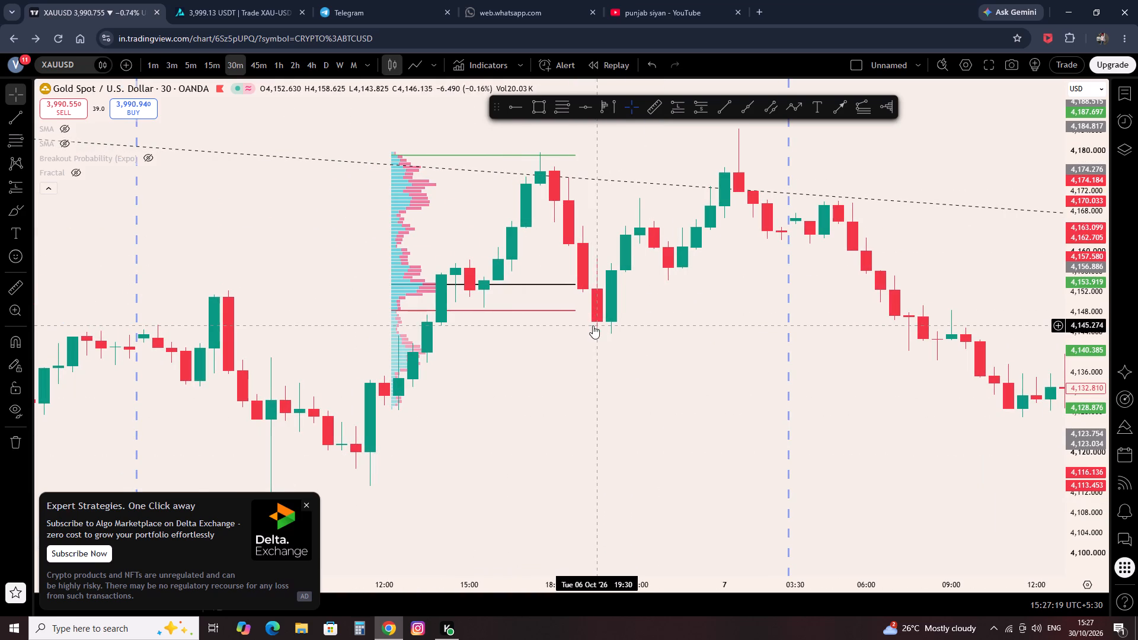
click(307, 505)
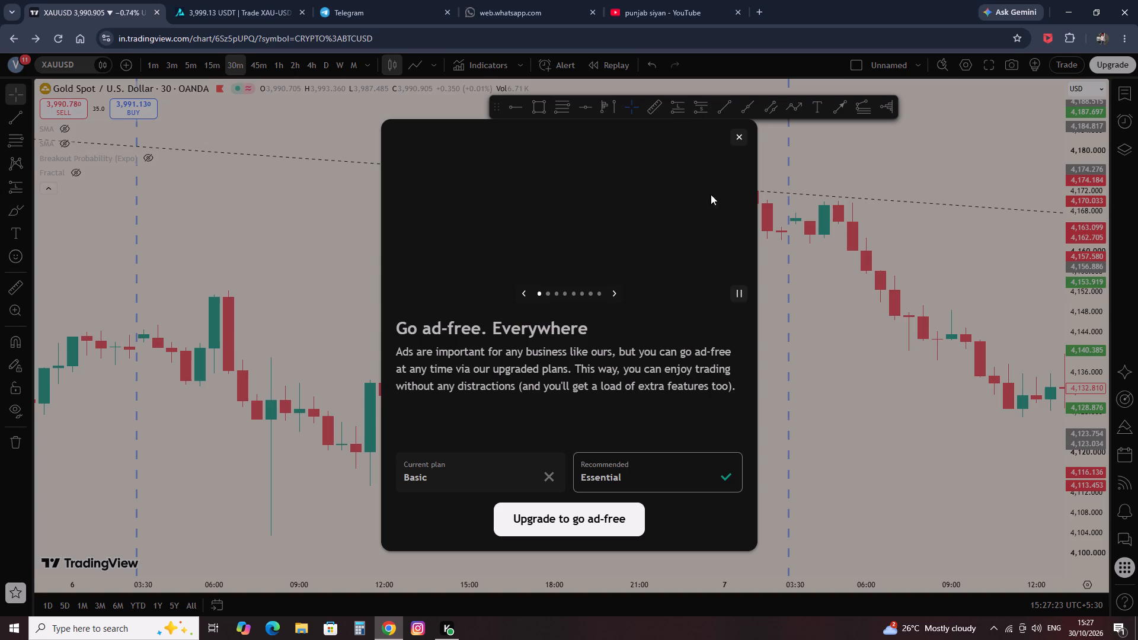
click(736, 139)
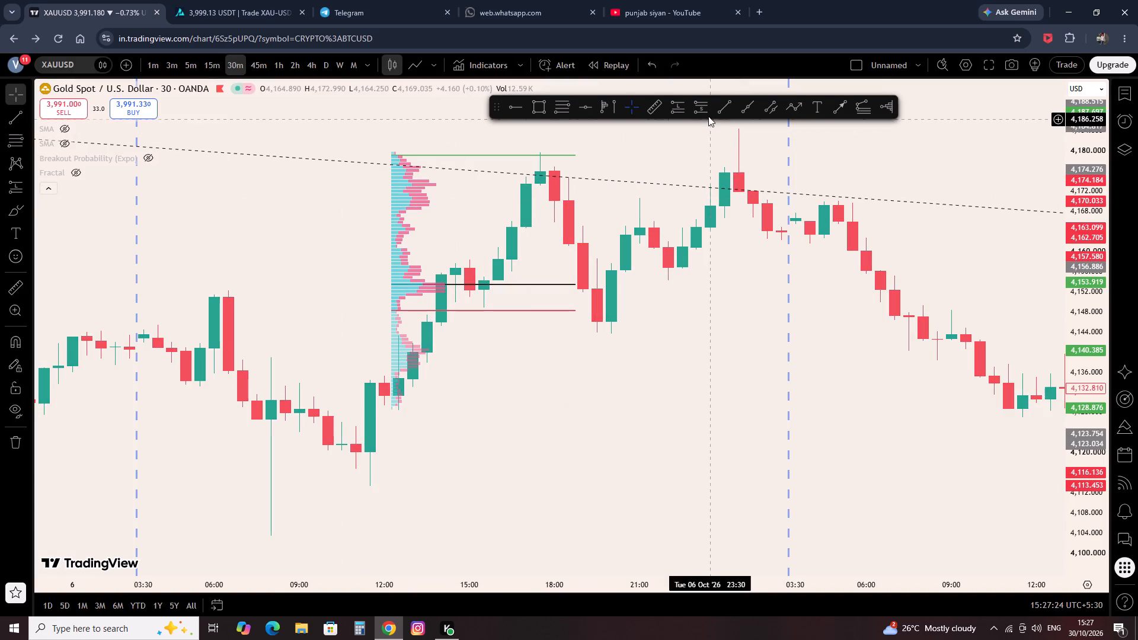
Draw a rectangle on 6 October from 16:00 to about 19:00, spanning prices of about 4,165.5 to 4,150.
click(541, 114)
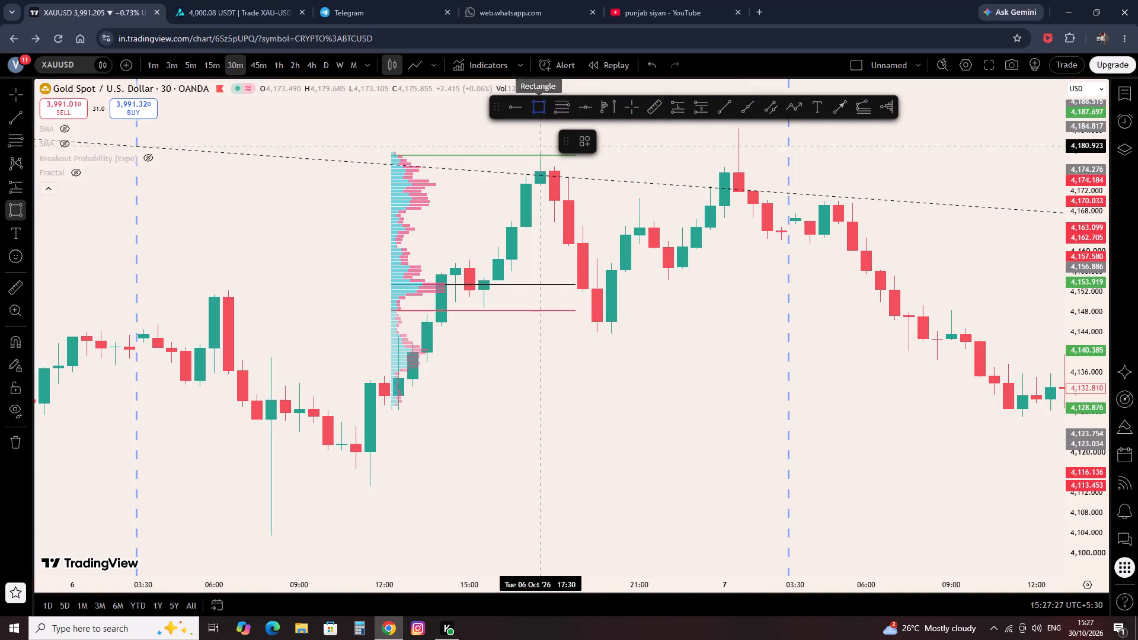
click(497, 224)
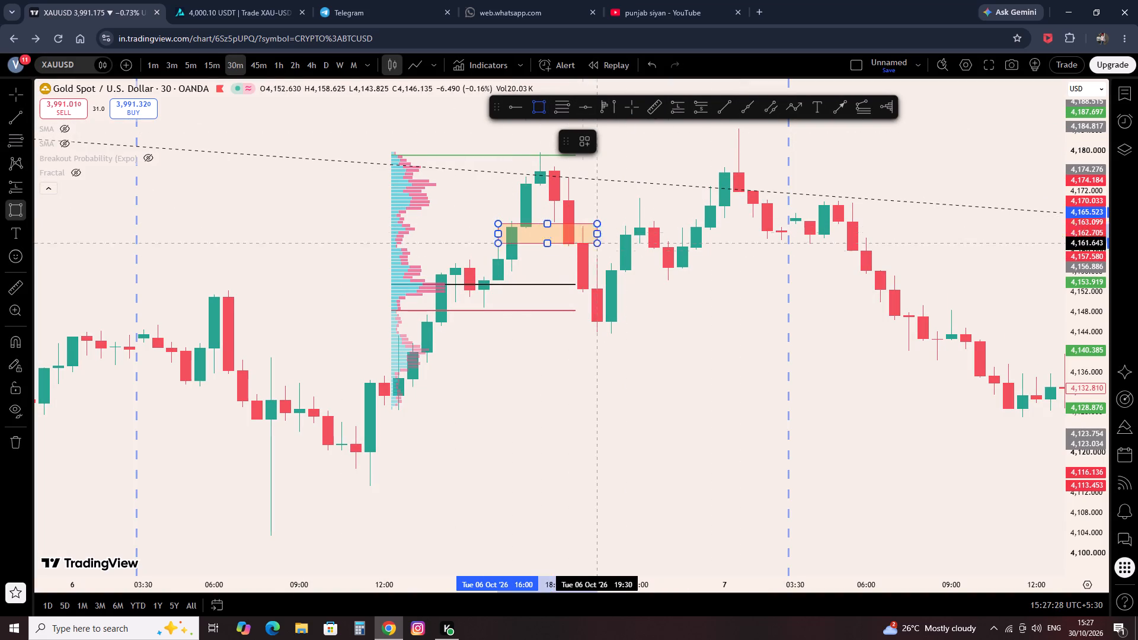
click(578, 301)
click(616, 373)
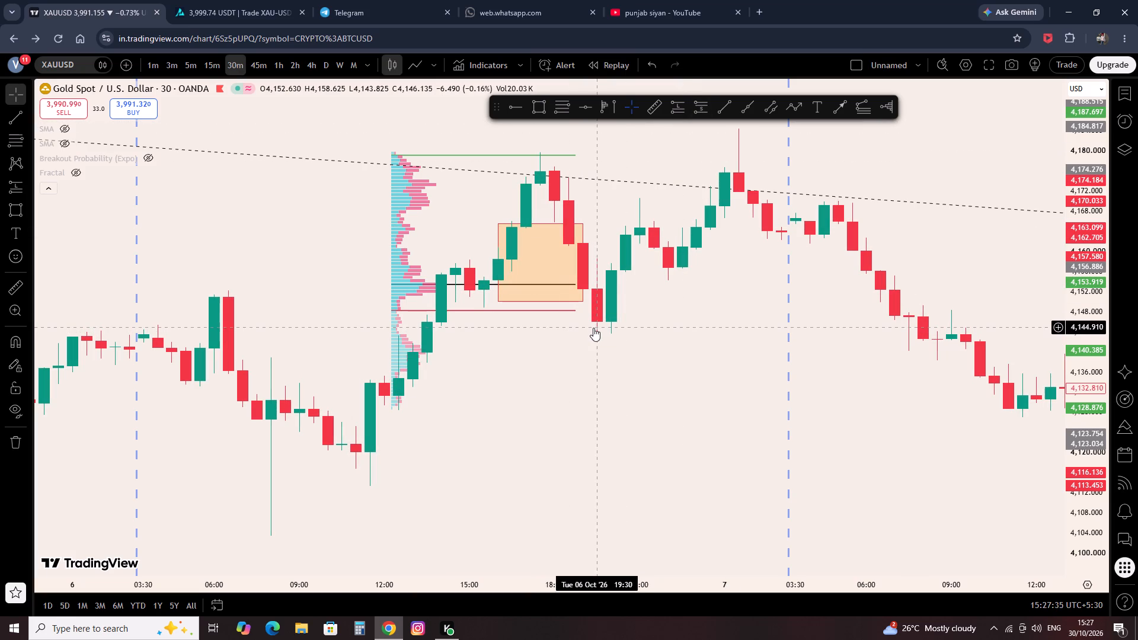
Switch the chart to the 5-minute timeframe and examine the 6 October price action around the rectangle and volume profile.
click(189, 66)
scroll(328, 350, down, 17)
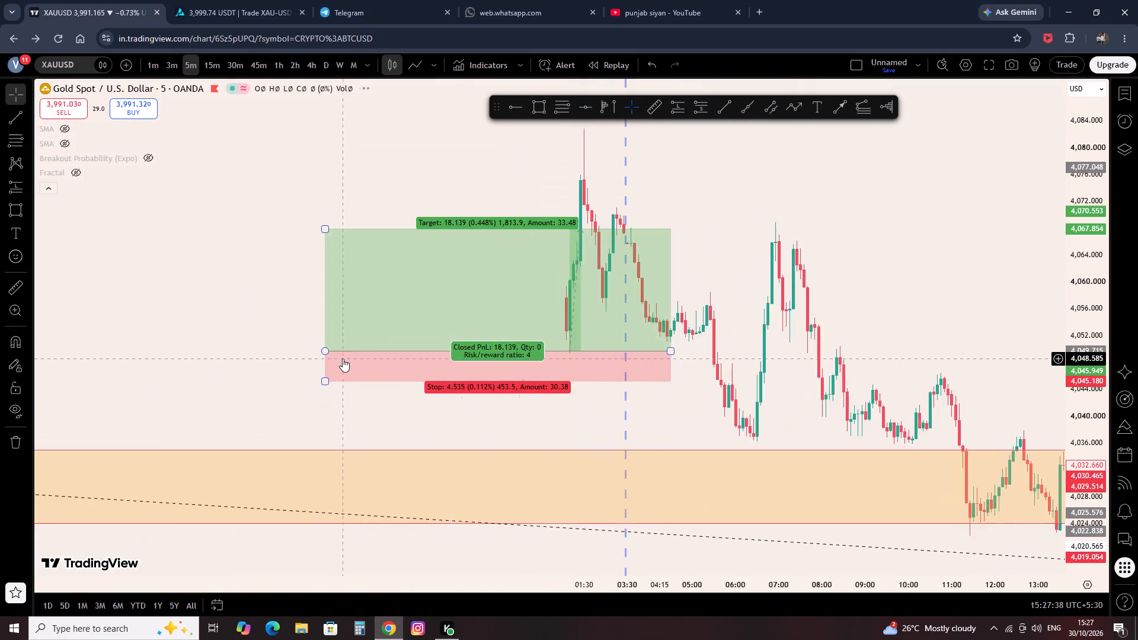
scroll(343, 359, down, 16)
scroll(344, 359, down, 16)
scroll(344, 359, down, 8)
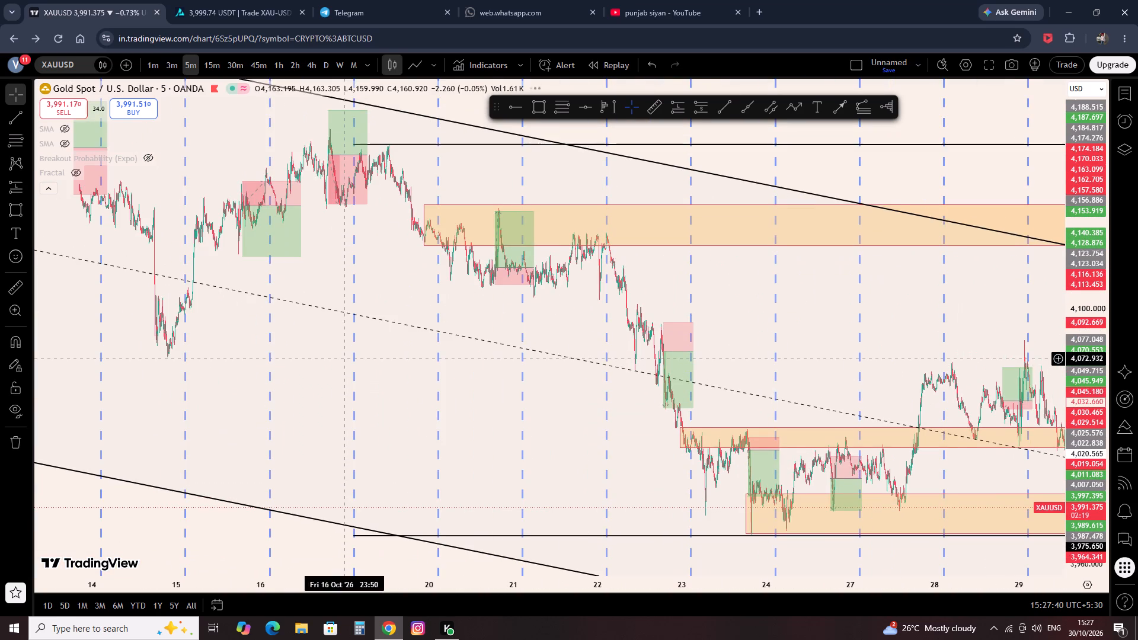
drag(212, 397, 642, 367)
drag(132, 346, 632, 371)
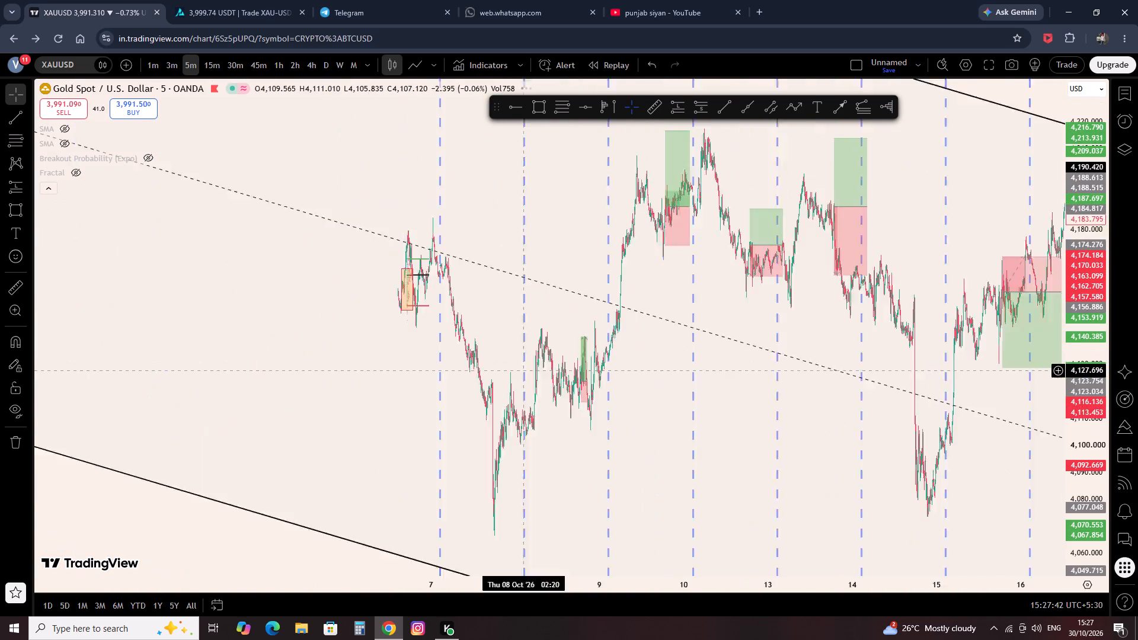
drag(632, 371, 648, 368)
drag(363, 393, 632, 385)
scroll(632, 385, up, 8)
drag(180, 406, 775, 345)
scroll(543, 354, up, 8)
drag(271, 392, 874, 364)
scroll(718, 348, up, 7)
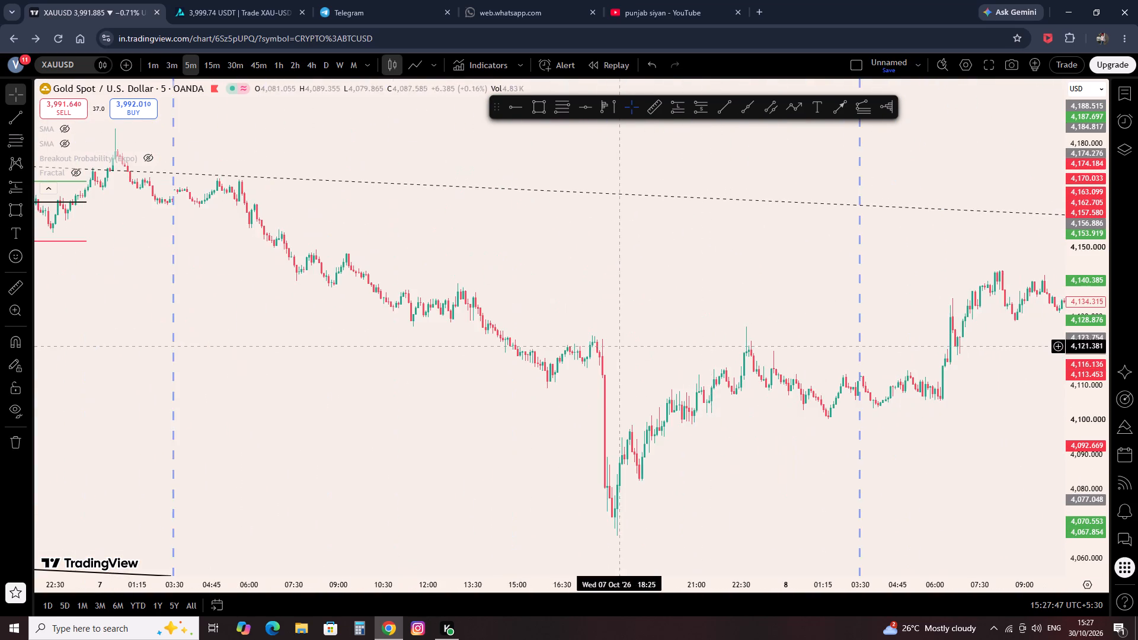
drag(370, 353, 1053, 347)
scroll(685, 265, up, 6)
scroll(610, 311, up, 2)
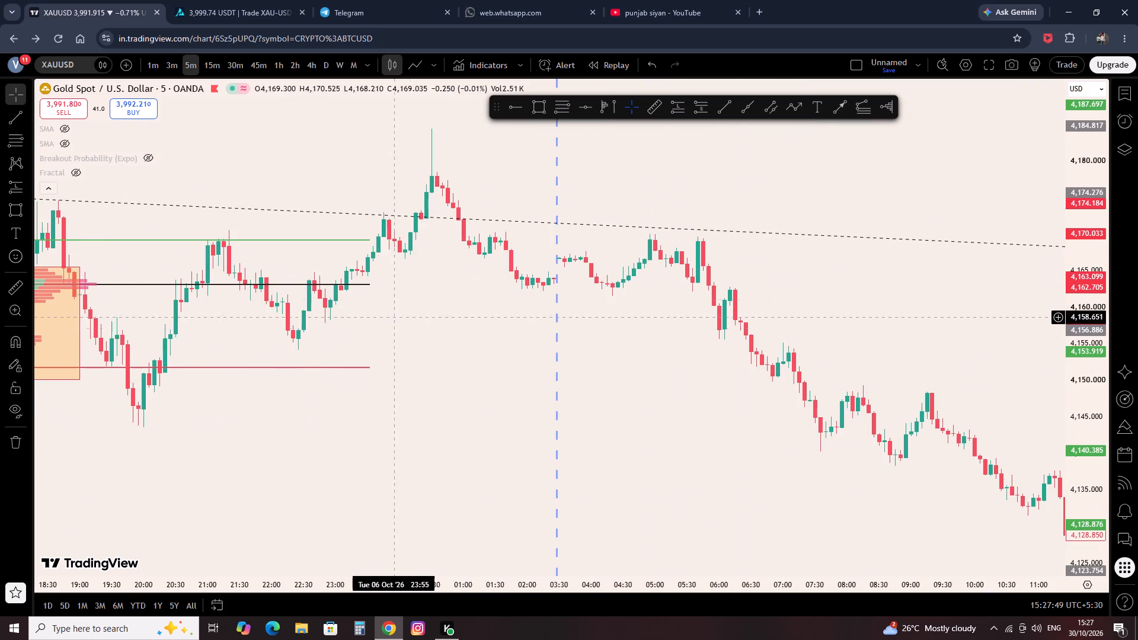
scroll(445, 277, down, 6)
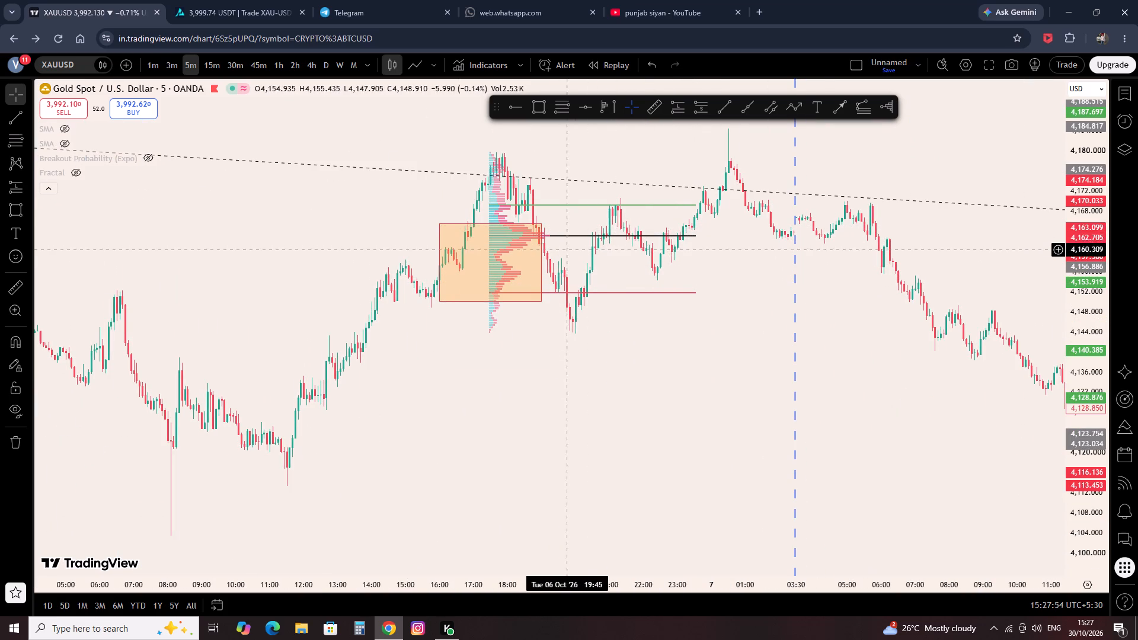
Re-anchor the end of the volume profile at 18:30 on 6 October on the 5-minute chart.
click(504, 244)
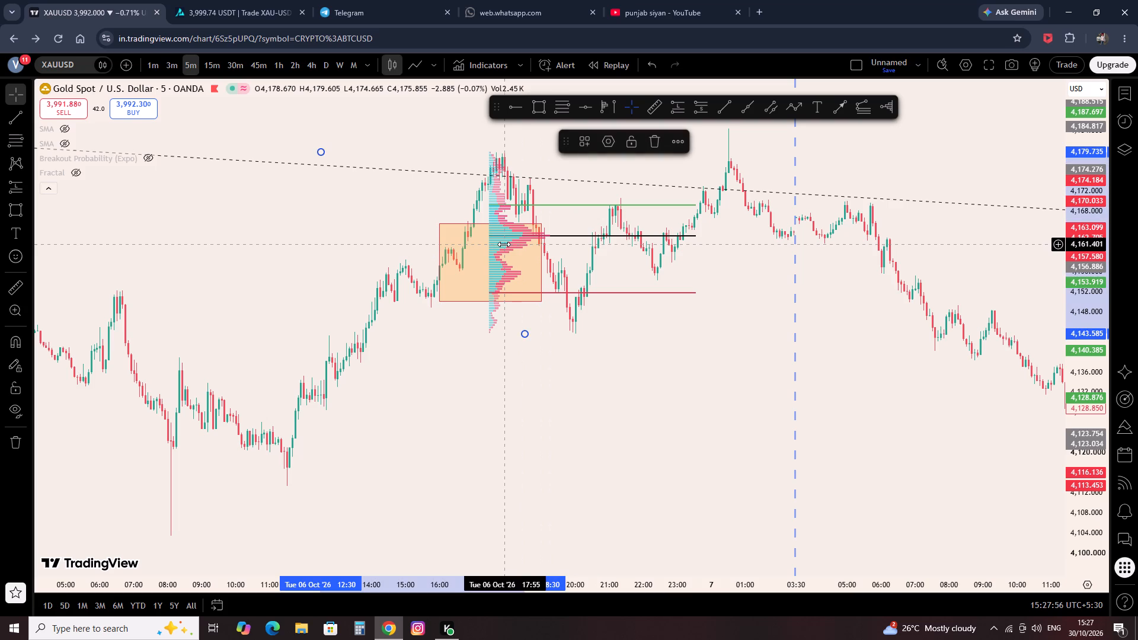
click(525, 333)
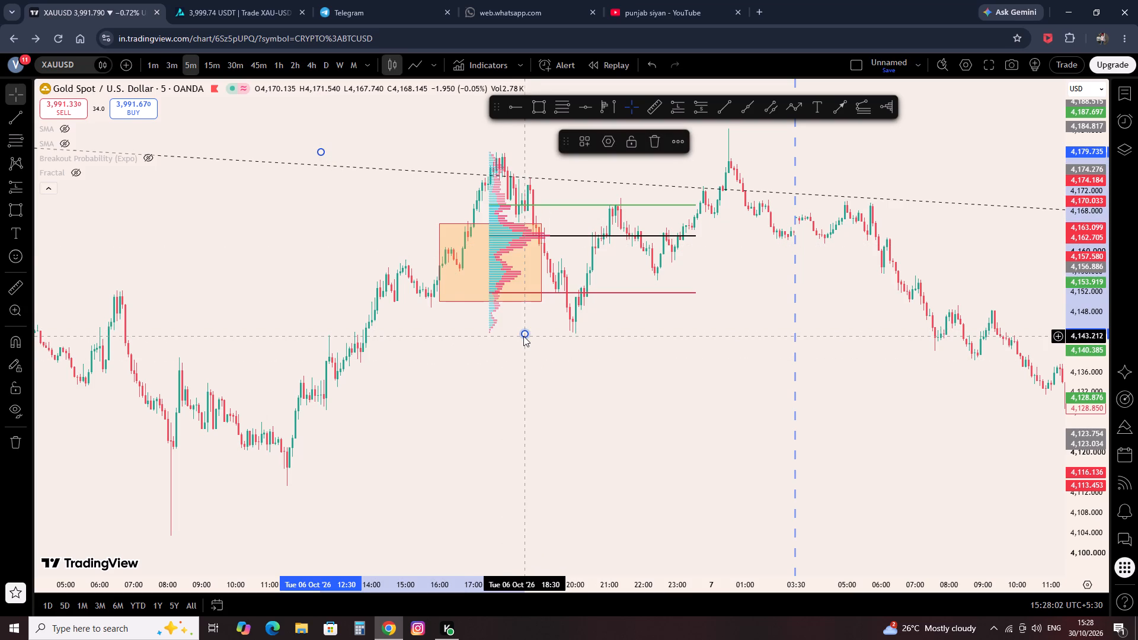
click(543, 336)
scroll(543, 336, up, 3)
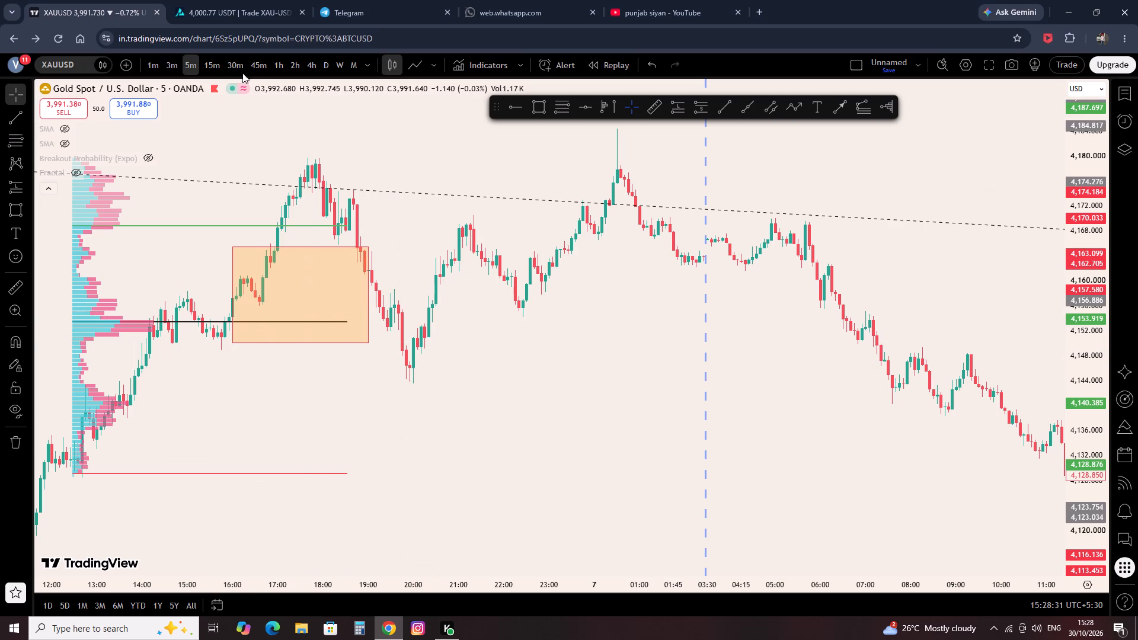
Return the chart to the 30-minute timeframe and reselect the 6 October volume profile so it spans 12:30 to 18:30.
click(230, 65)
scroll(305, 300, down, 15)
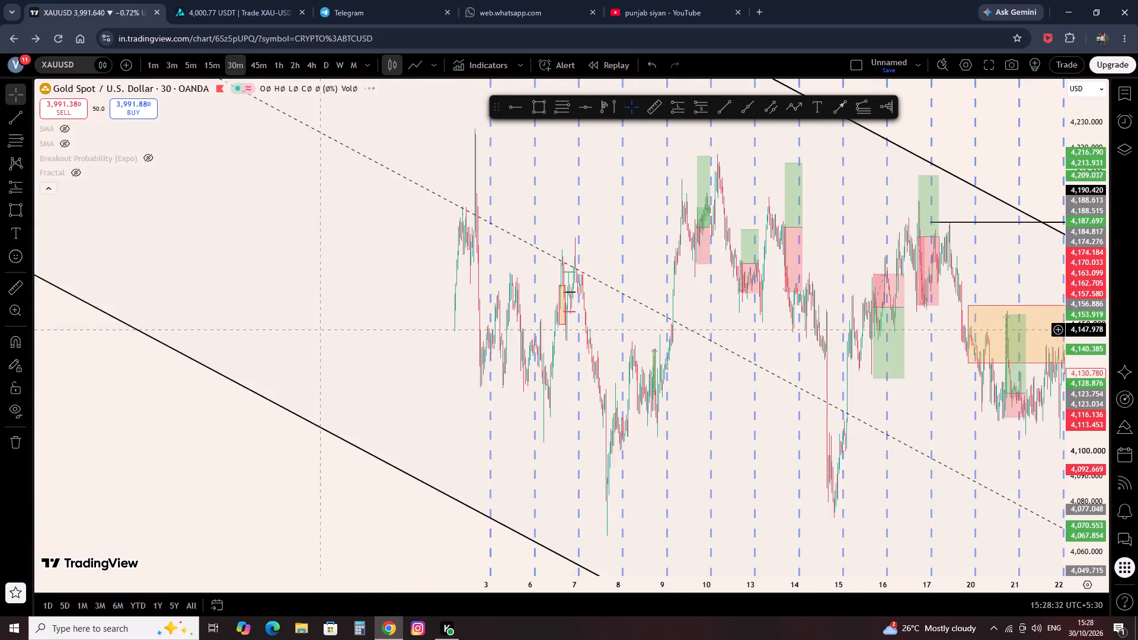
drag(311, 350, 688, 354)
scroll(688, 354, up, 20)
scroll(688, 354, up, 3)
drag(372, 323, 1075, 371)
scroll(678, 399, up, 5)
drag(539, 406, 864, 441)
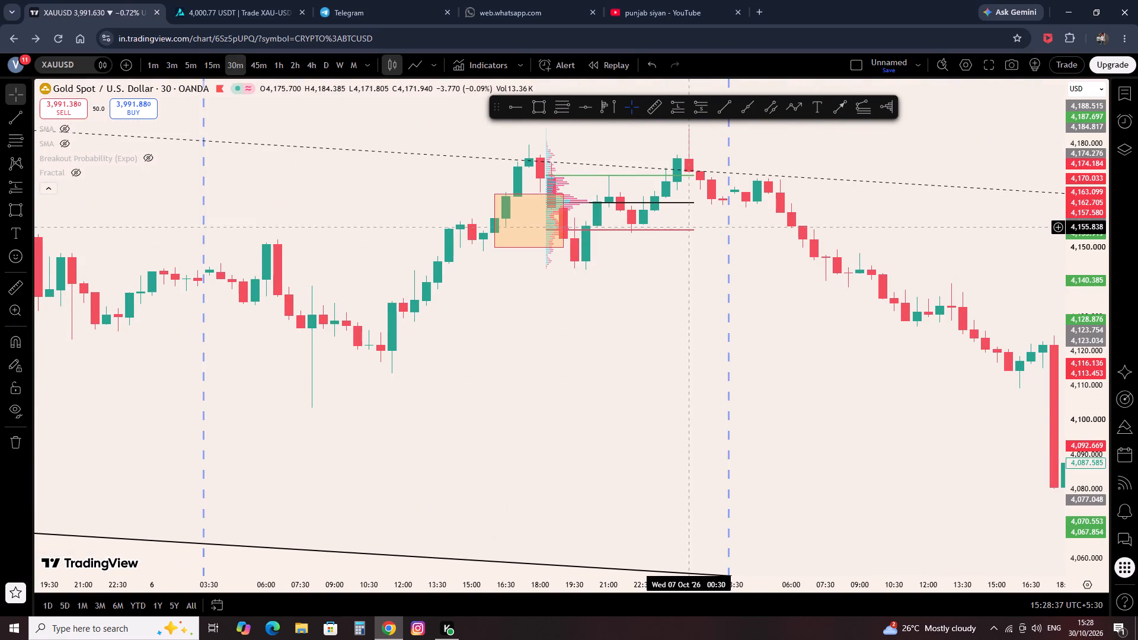
scroll(517, 287, down, 1)
drag(701, 287, 690, 293)
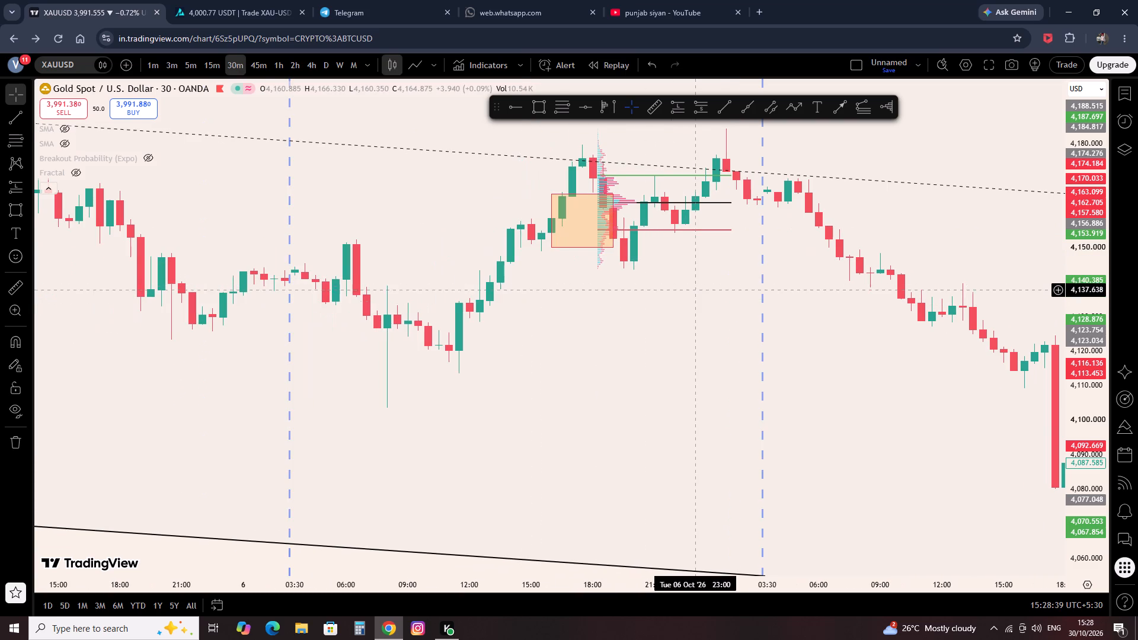
drag(690, 293, 560, 324)
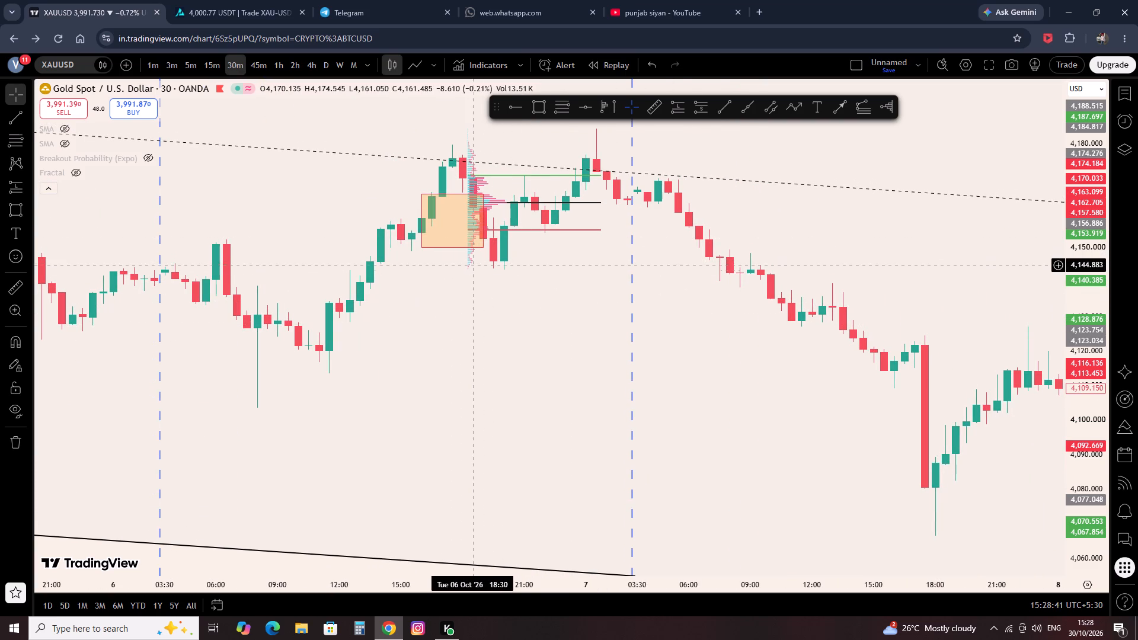
click(472, 273)
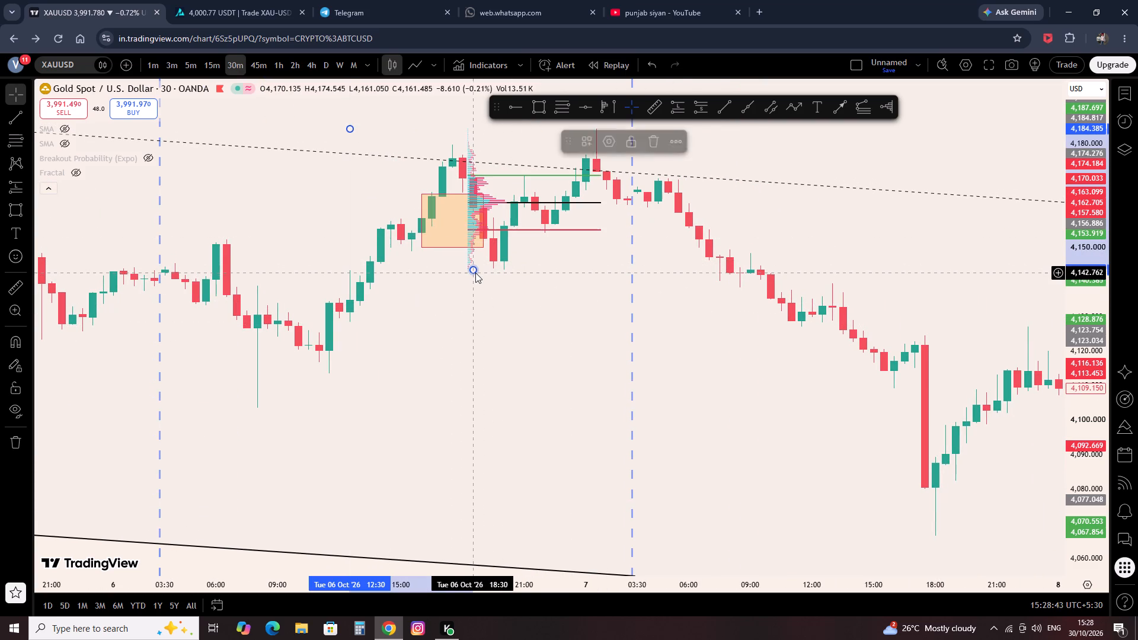
click(517, 273)
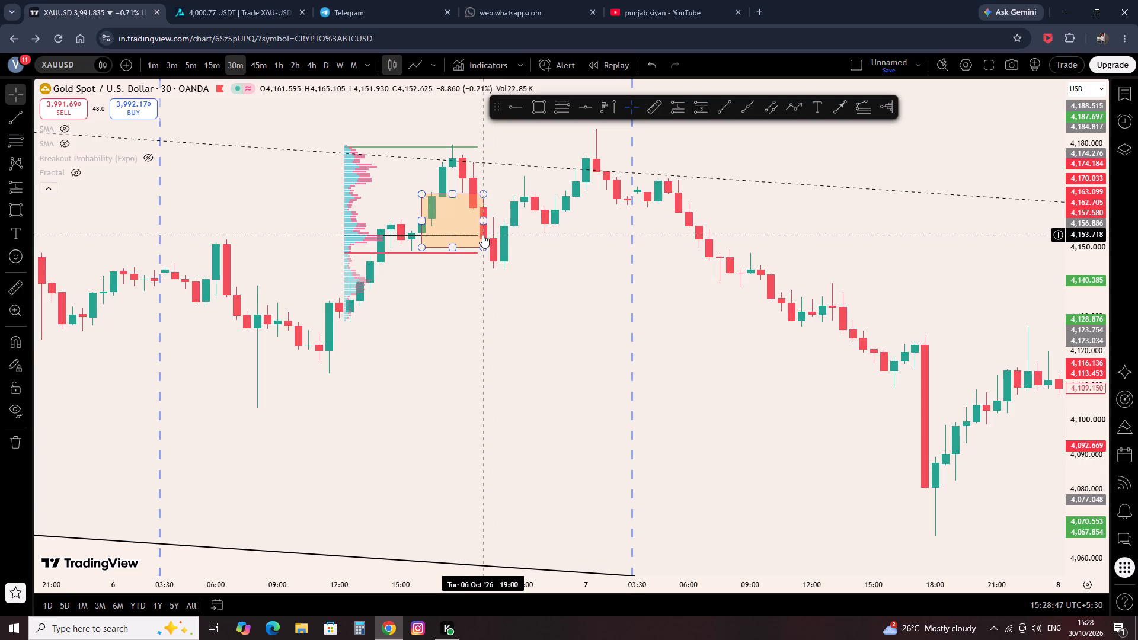
Examine the 6 October price action around the volume profile and rectangle, along with the 7 and 8 October sessions.
drag(593, 275, 0, 312)
drag(88, 335, 629, 349)
drag(347, 378, 540, 372)
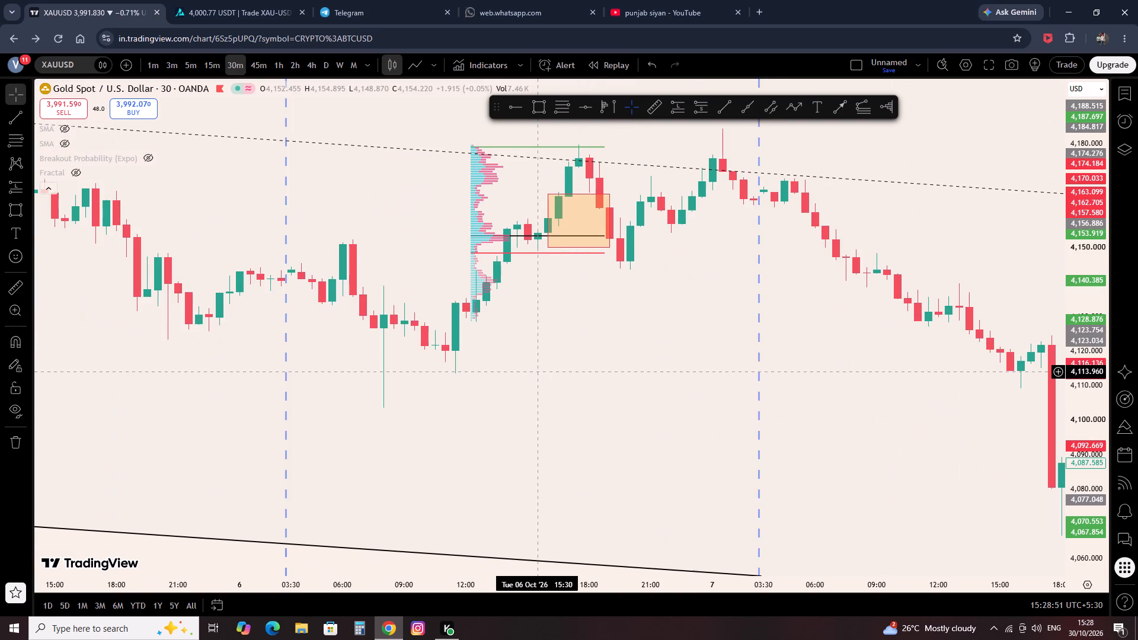
scroll(540, 372, up, 1)
drag(811, 347, 241, 347)
drag(773, 386, 427, 357)
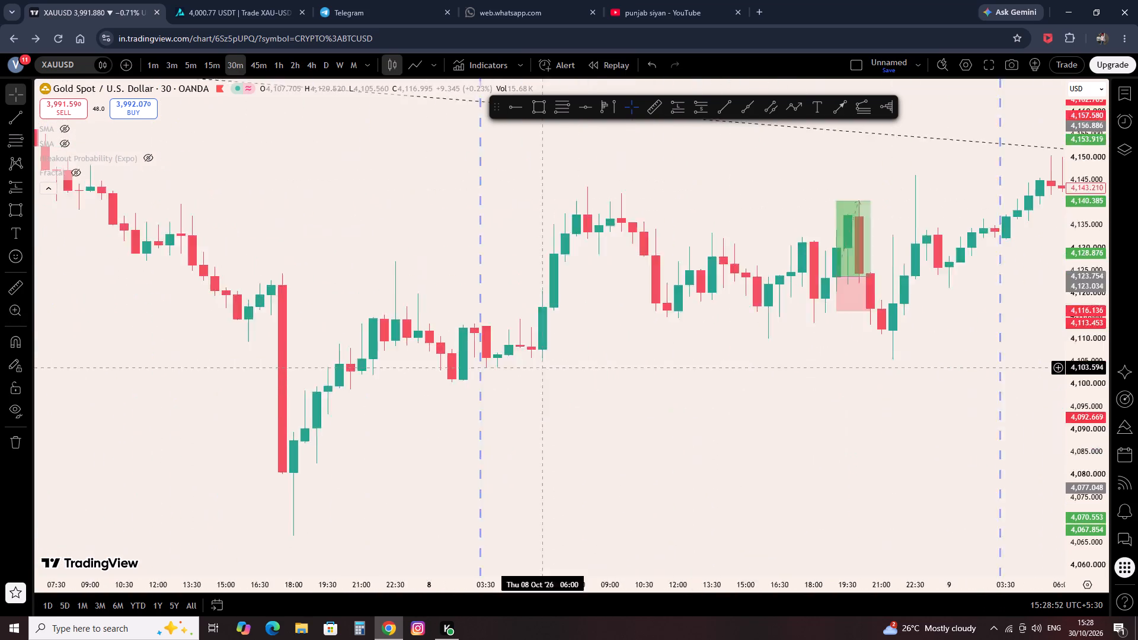
drag(427, 357, 353, 360)
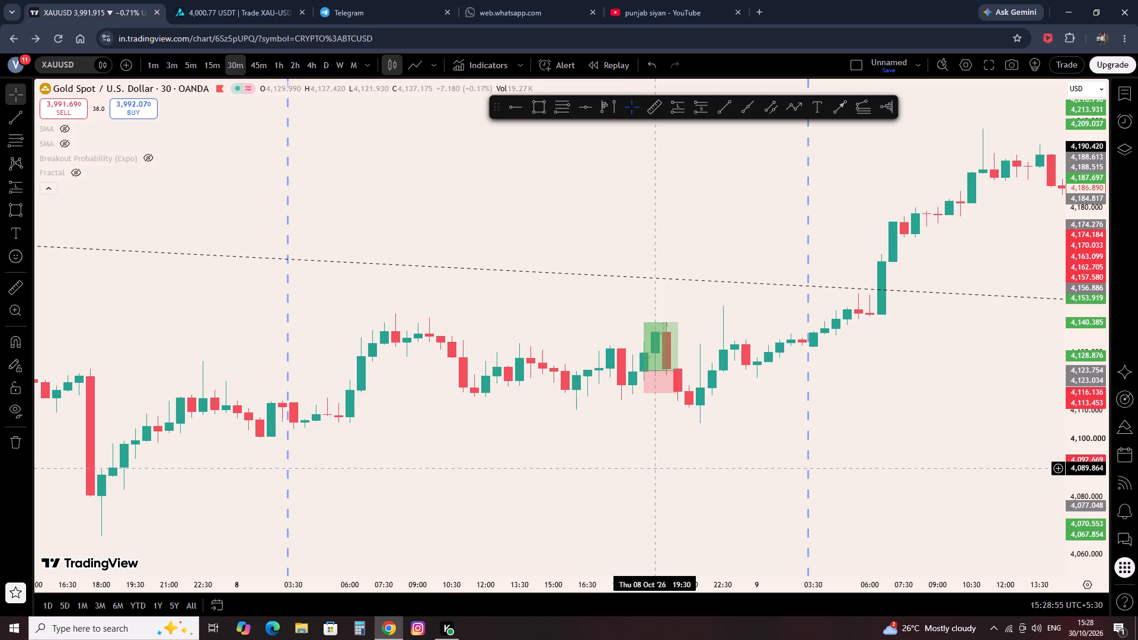
drag(404, 445, 820, 455)
drag(297, 460, 771, 430)
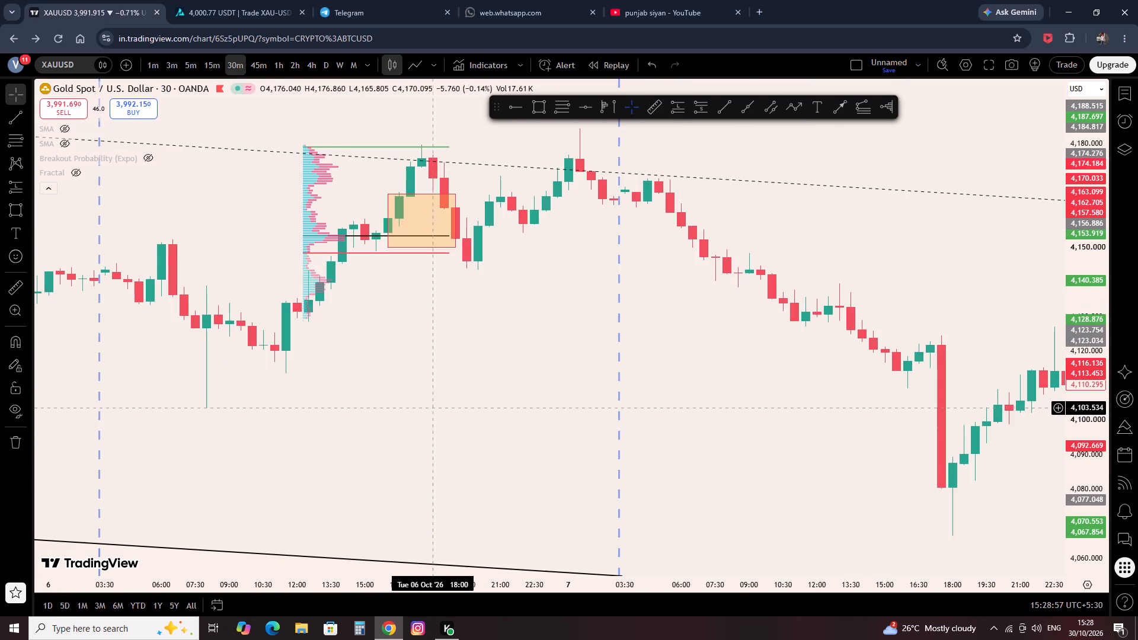
scroll(425, 409, up, 3)
drag(255, 430, 782, 478)
scroll(813, 485, up, 4)
scroll(762, 482, up, 1)
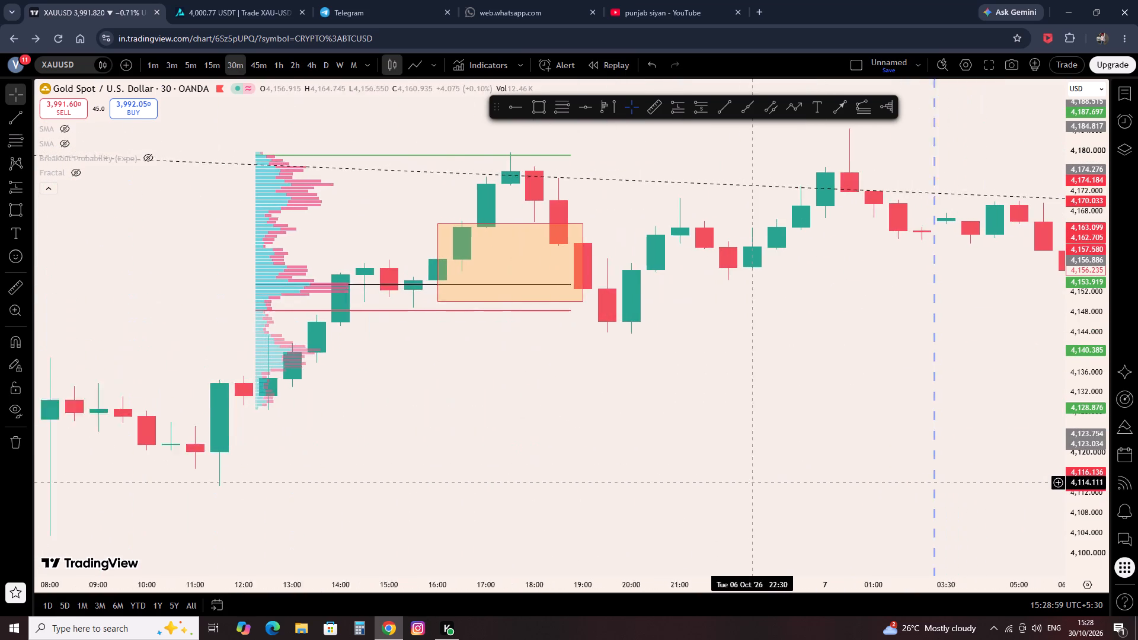
scroll(760, 483, up, 1)
drag(459, 490, 328, 509)
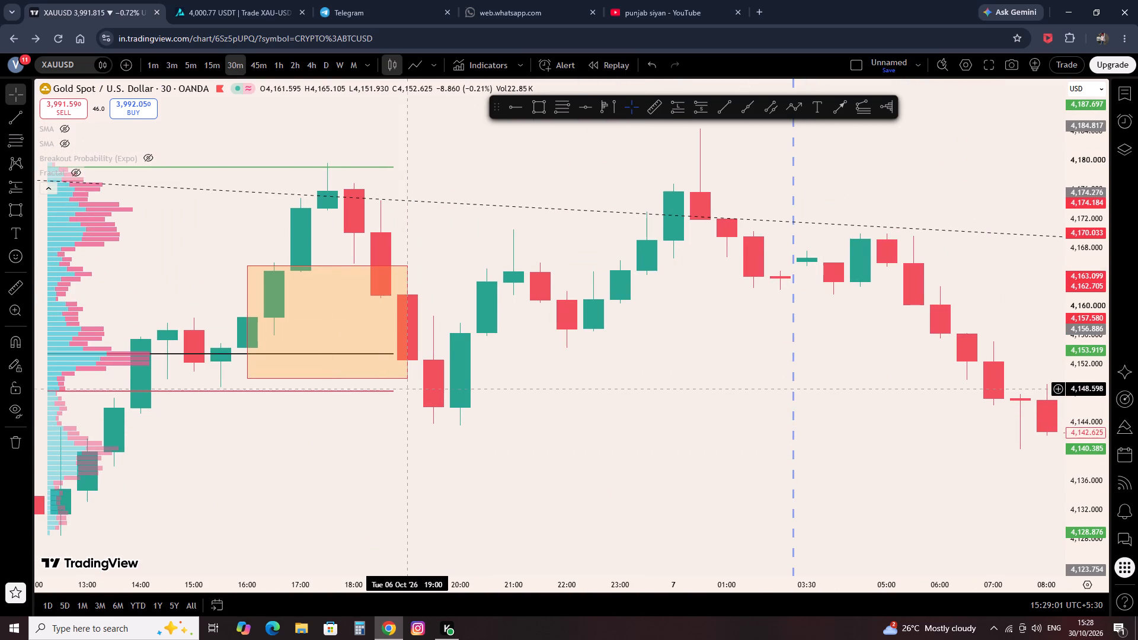
Delete the orange rectangle on 6 October.
drag(405, 324, 372, 324)
click(814, 133)
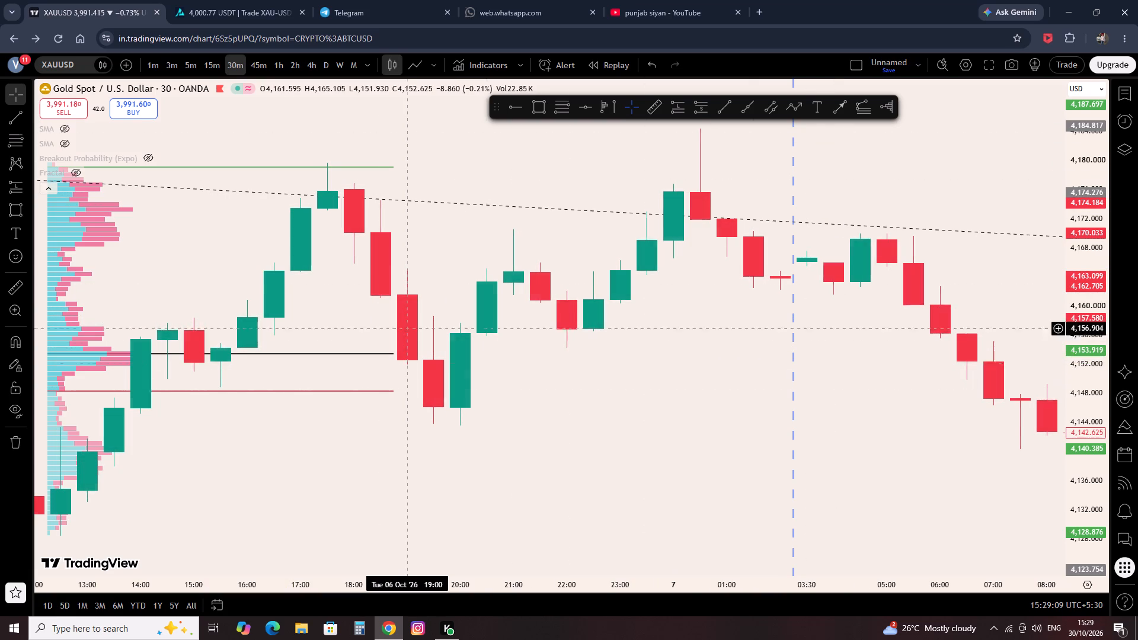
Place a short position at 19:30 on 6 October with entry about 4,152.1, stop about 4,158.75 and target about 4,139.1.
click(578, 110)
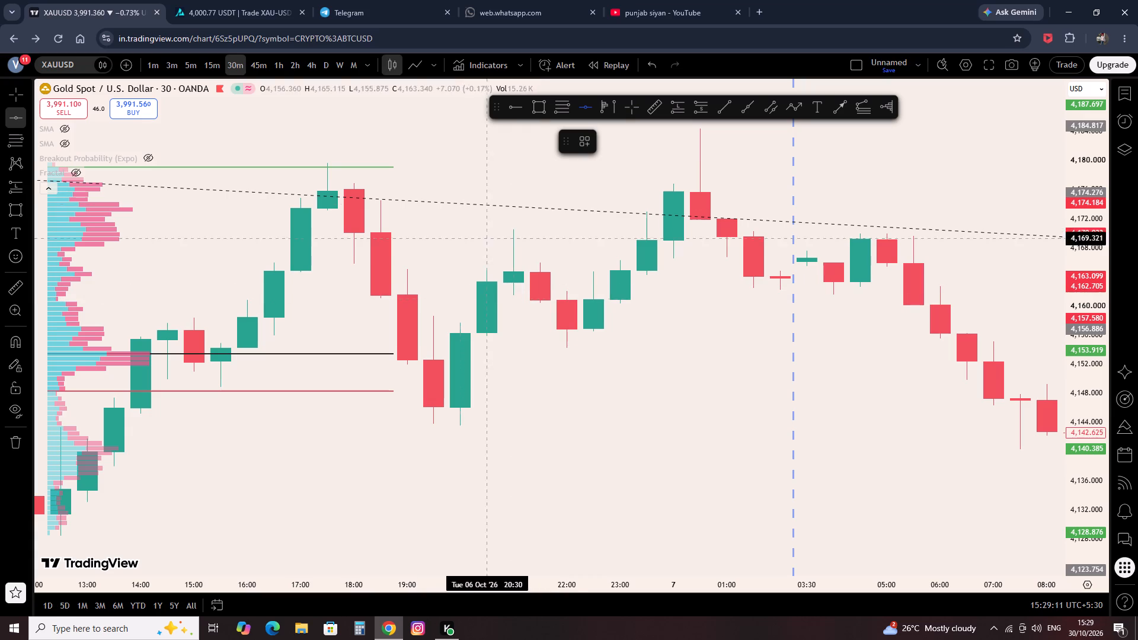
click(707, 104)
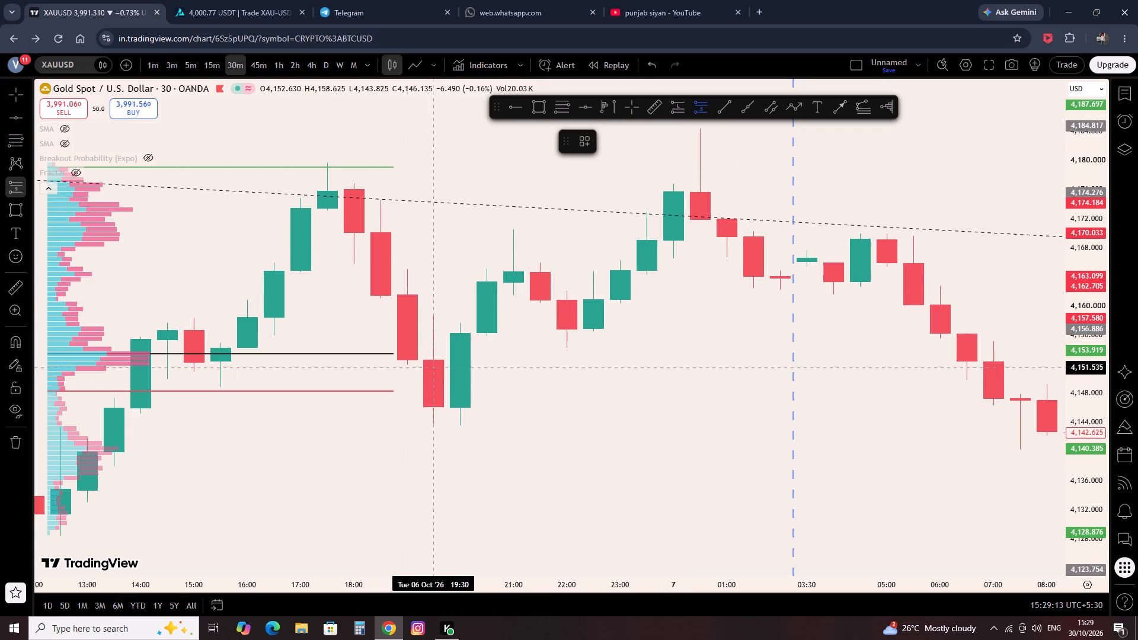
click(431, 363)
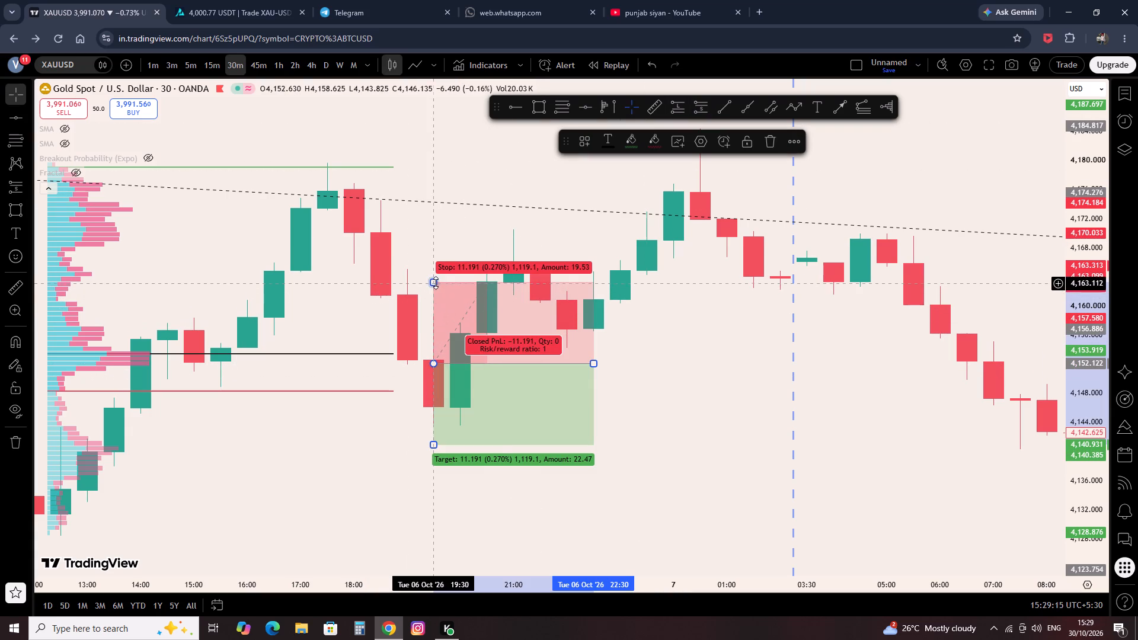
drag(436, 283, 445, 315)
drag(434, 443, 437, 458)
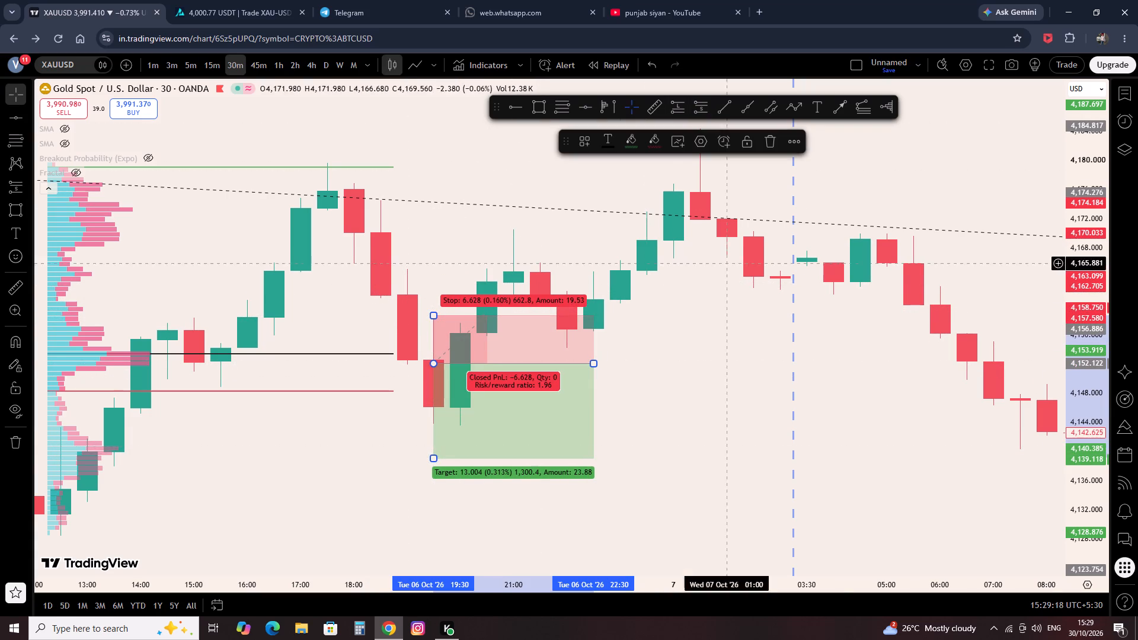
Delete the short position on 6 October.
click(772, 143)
Move the volume profile from 6 October to 5 October, covering 12:30 to 18:30.
scroll(461, 406, down, 3)
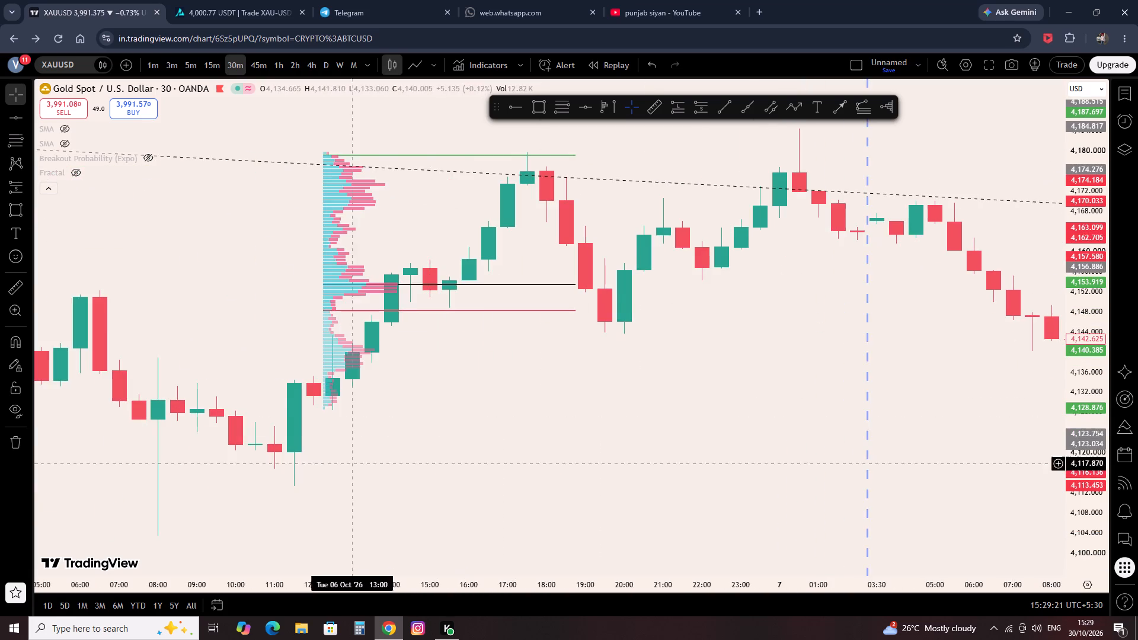
drag(337, 465, 858, 430)
scroll(870, 405, down, 6)
drag(661, 264, 557, 278)
drag(870, 321, 349, 268)
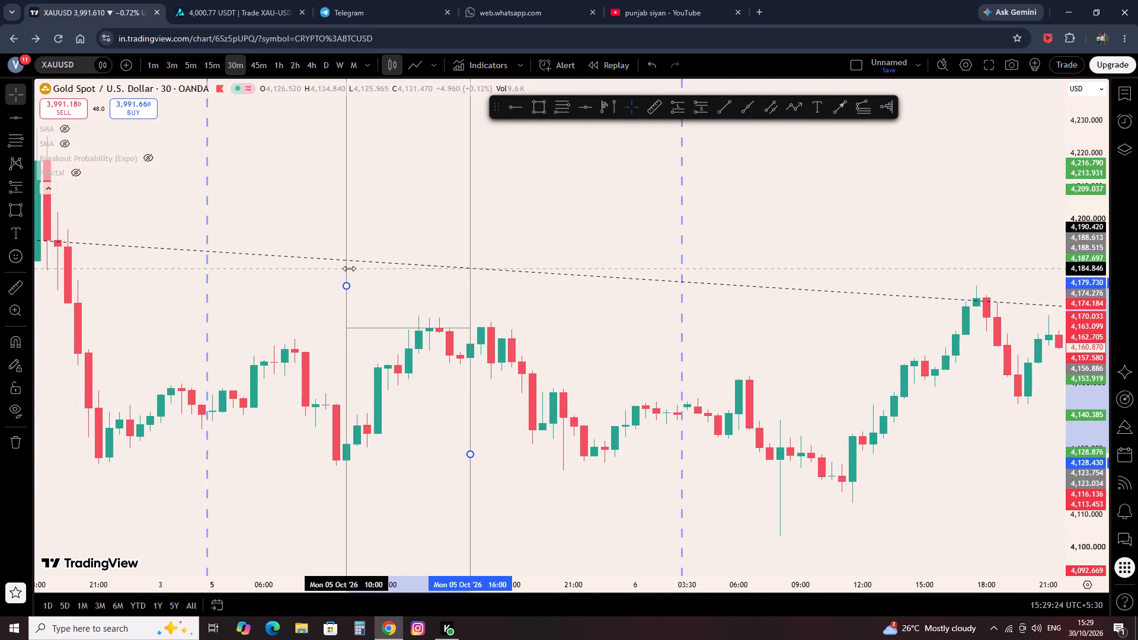
drag(349, 268, 398, 247)
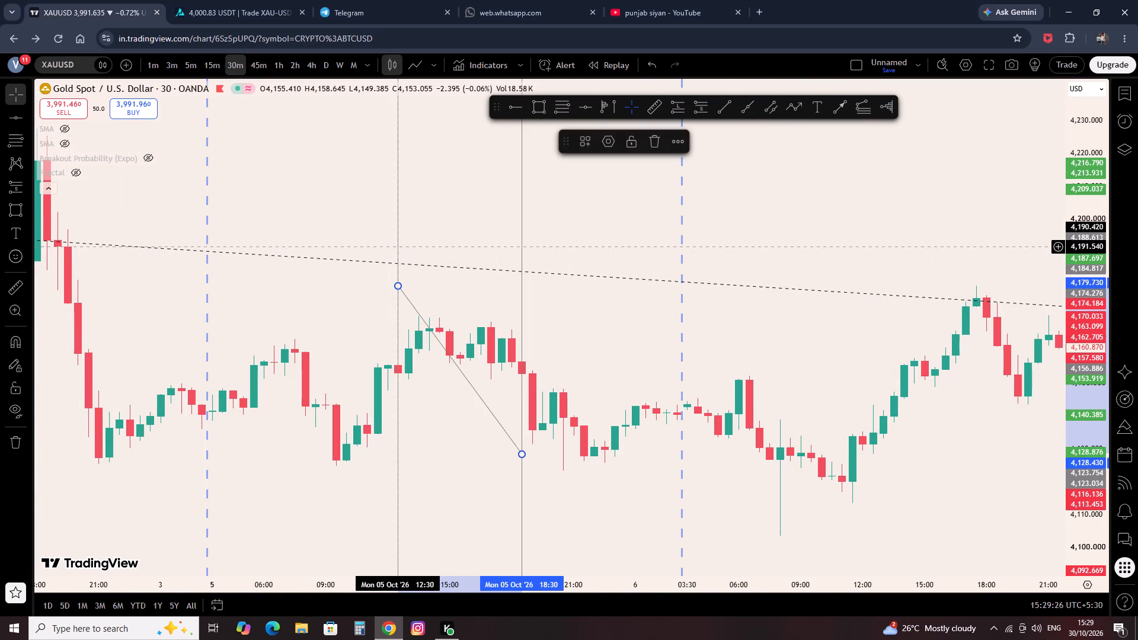
click(541, 251)
Examine the 5 October candles around and after 18:30 against the volume profile's levels.
scroll(561, 312, up, 6)
drag(155, 357, 155, 358)
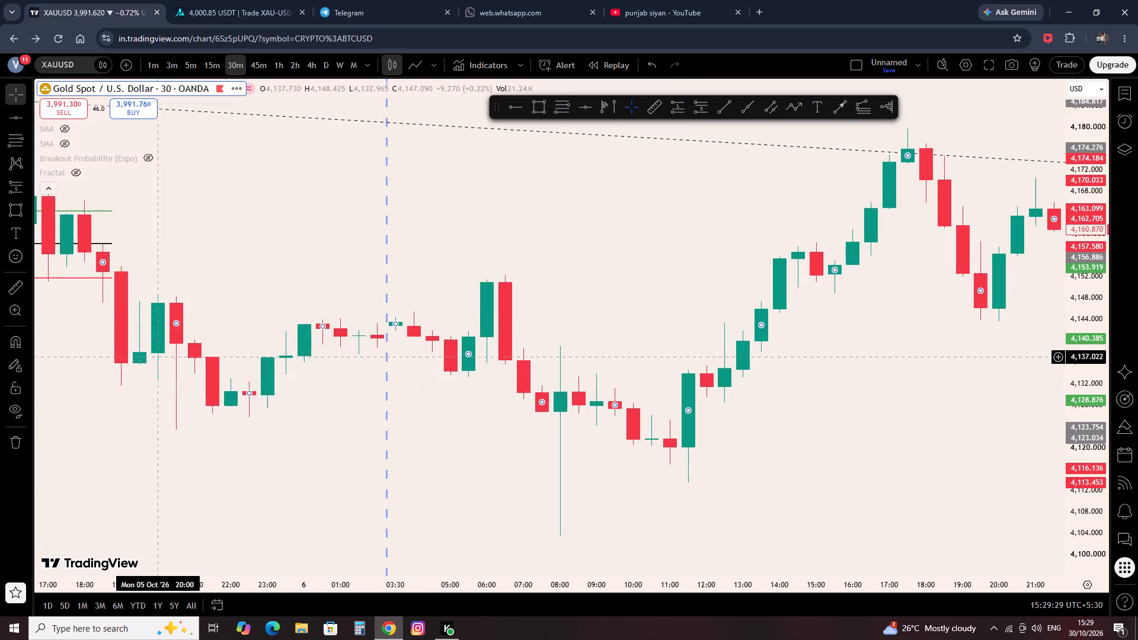
drag(155, 358, 855, 368)
scroll(805, 373, up, 4)
click(808, 198)
scroll(807, 225, up, 3)
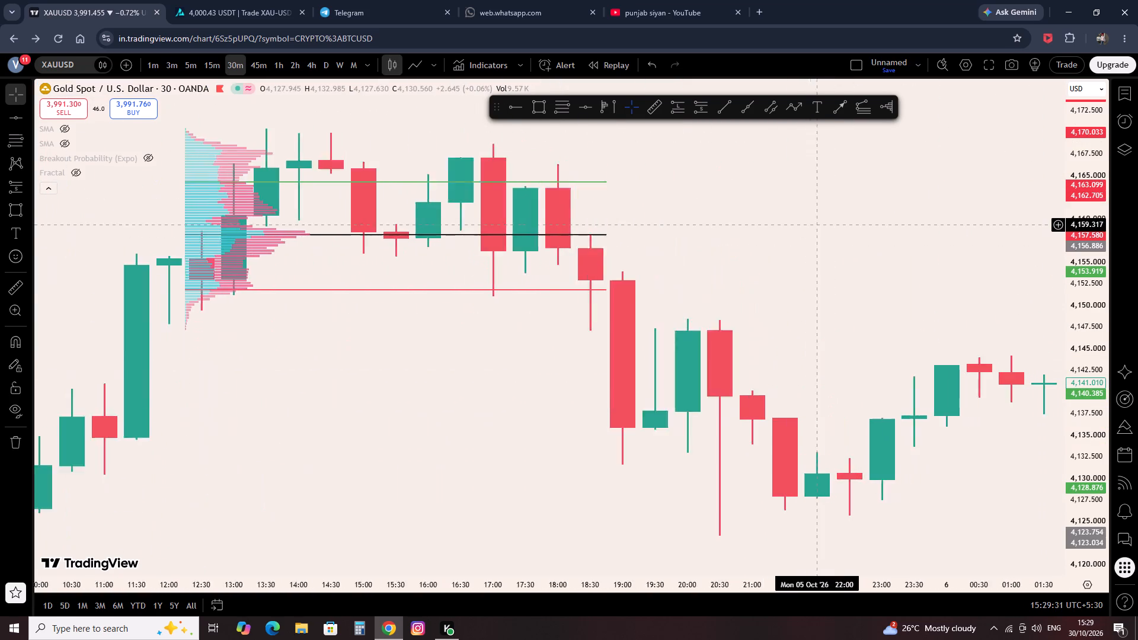
scroll(807, 225, up, 3)
scroll(672, 226, up, 2)
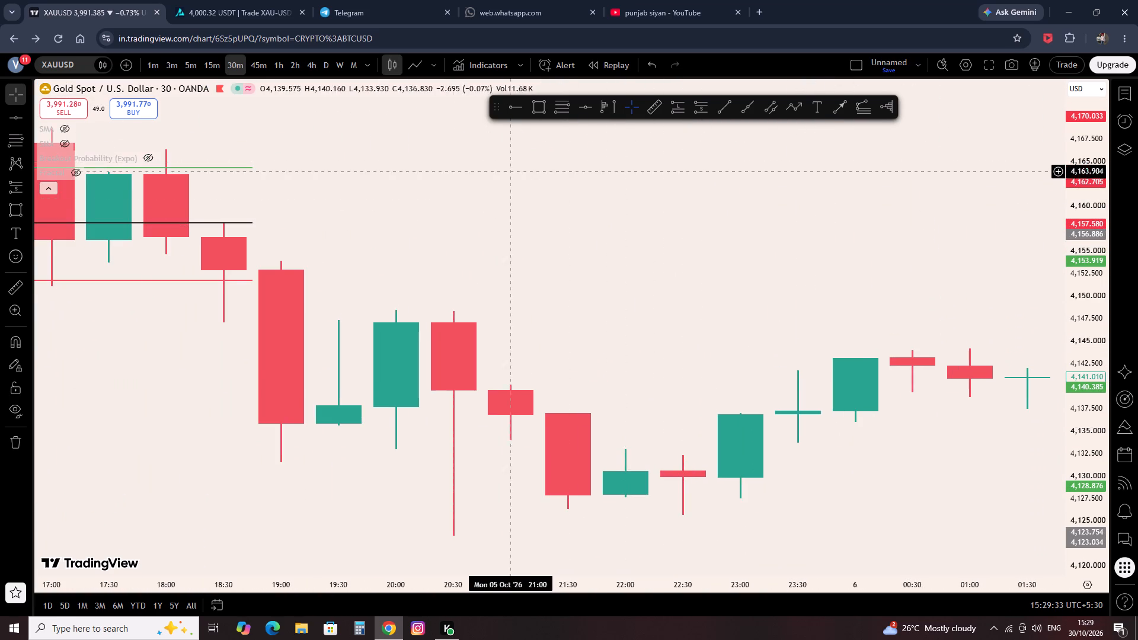
drag(347, 252, 884, 430)
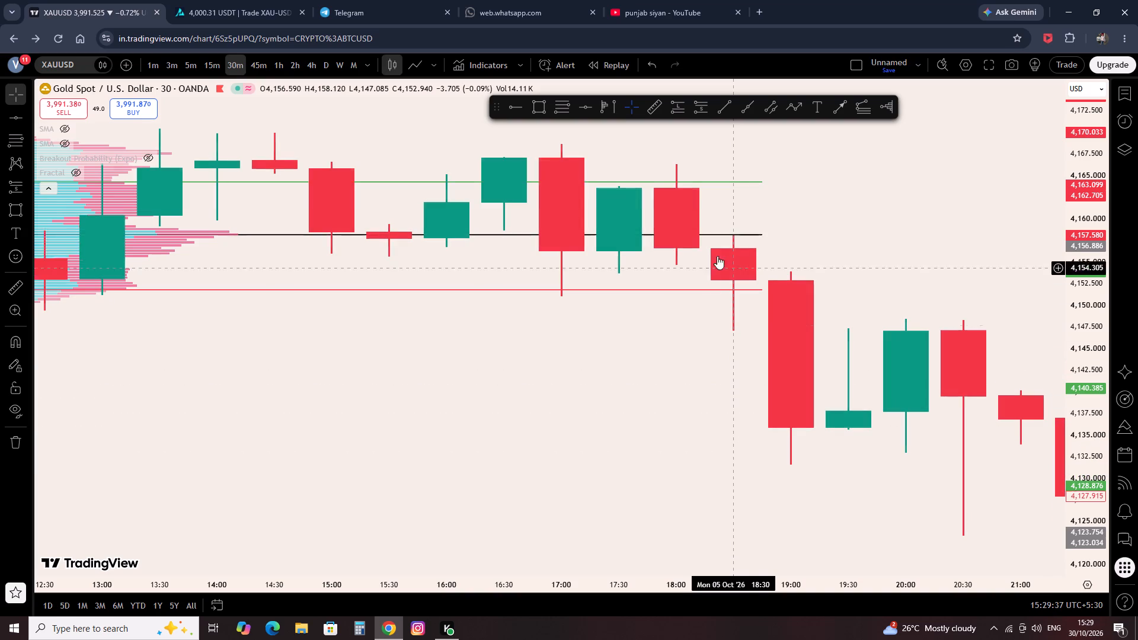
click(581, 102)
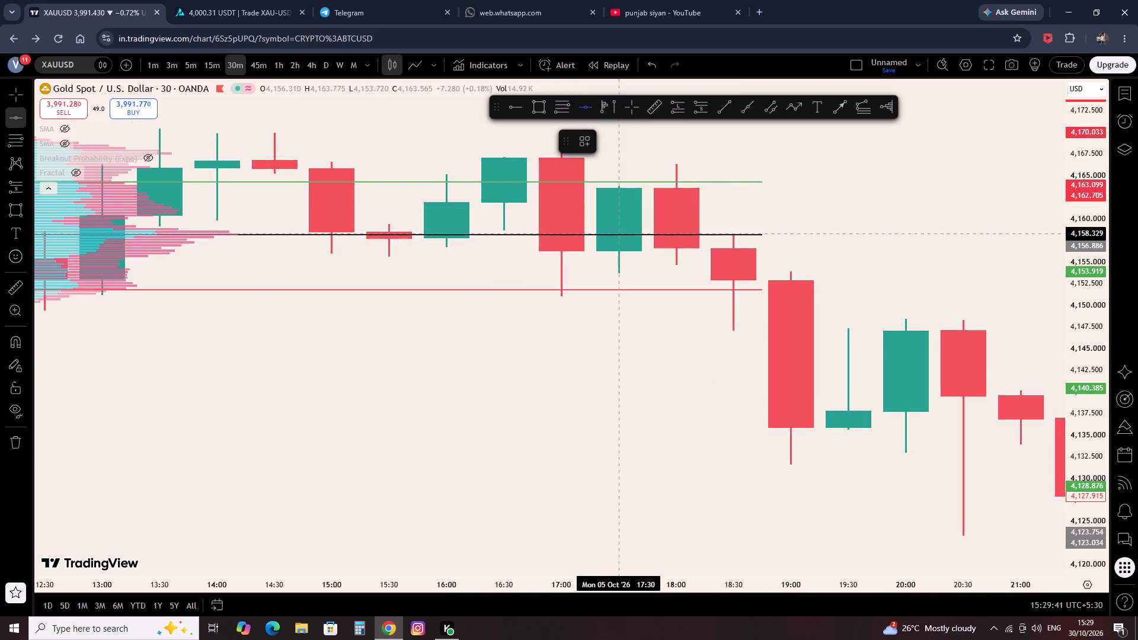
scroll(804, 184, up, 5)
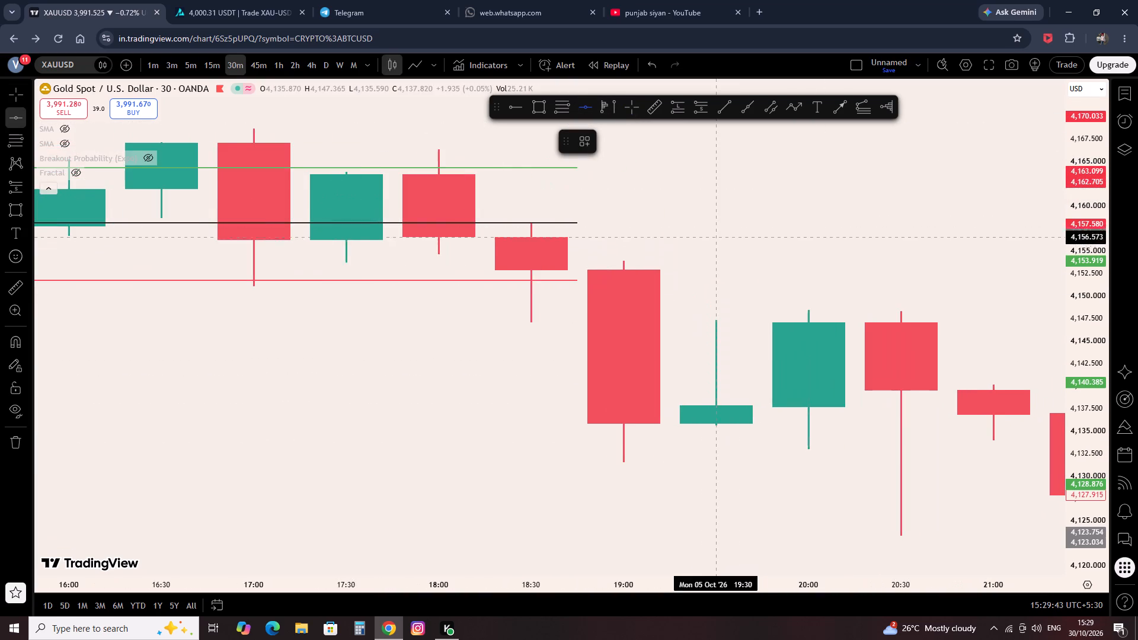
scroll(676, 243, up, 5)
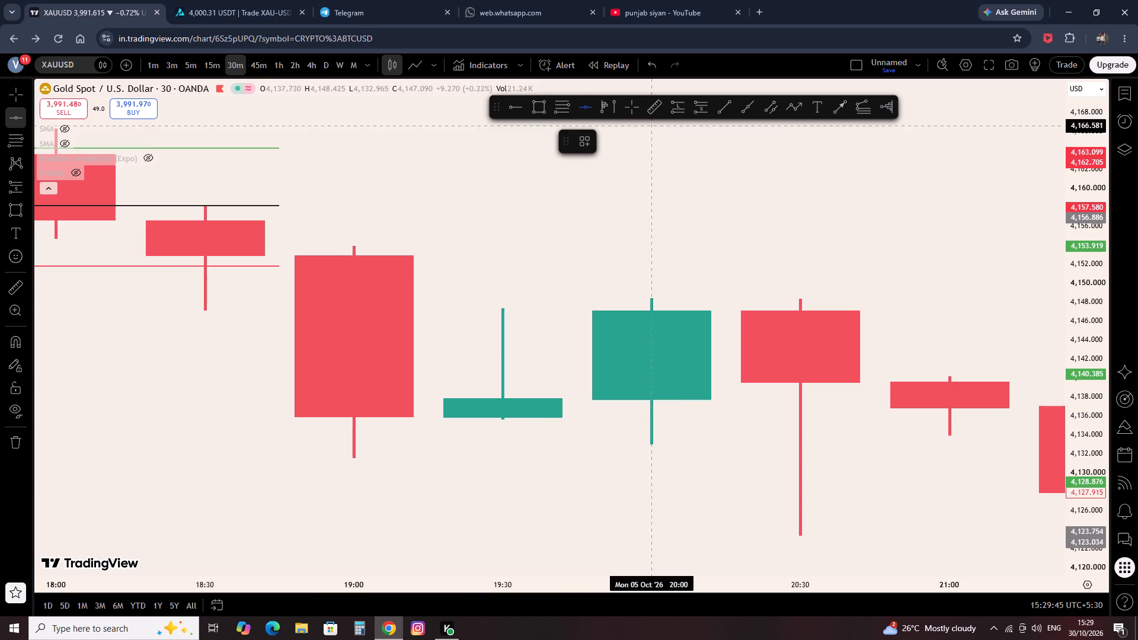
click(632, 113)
Re-anchor the end of the volume profile at the 18:30 candle on 5 October.
drag(317, 232, 950, 386)
scroll(950, 386, up, 5)
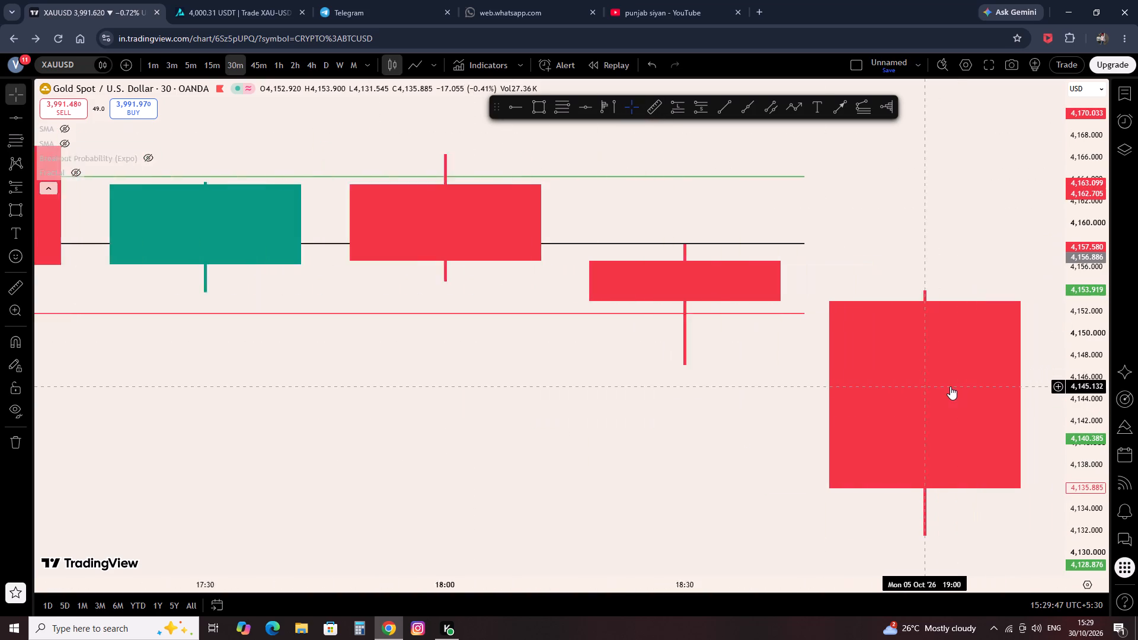
scroll(950, 386, up, 2)
scroll(772, 345, up, 6)
drag(341, 343, 815, 526)
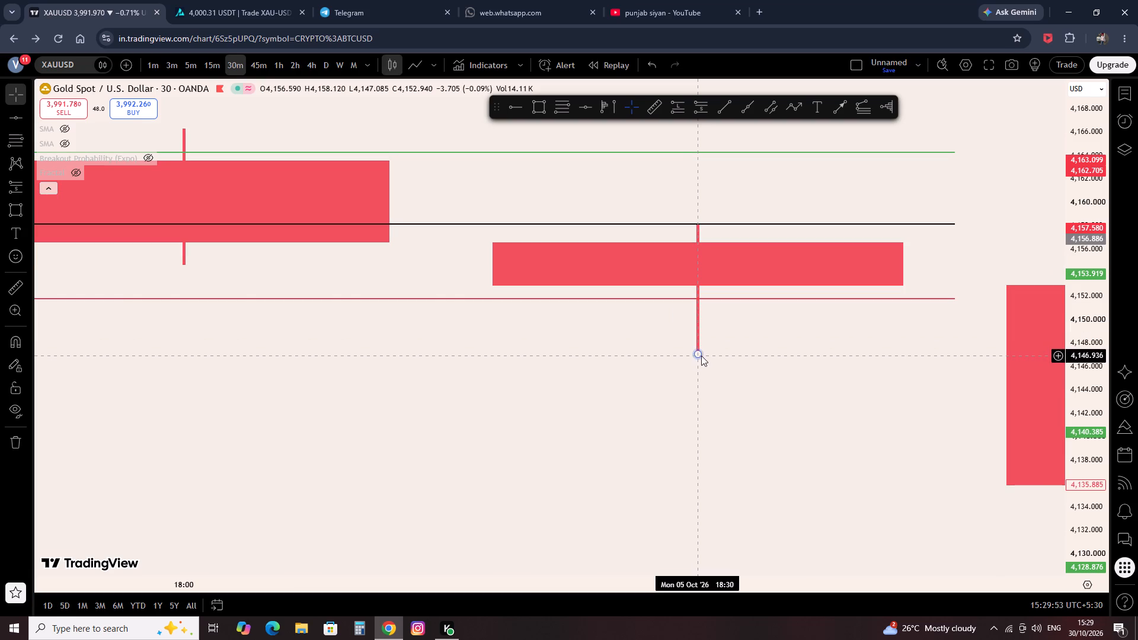
drag(701, 354, 639, 308)
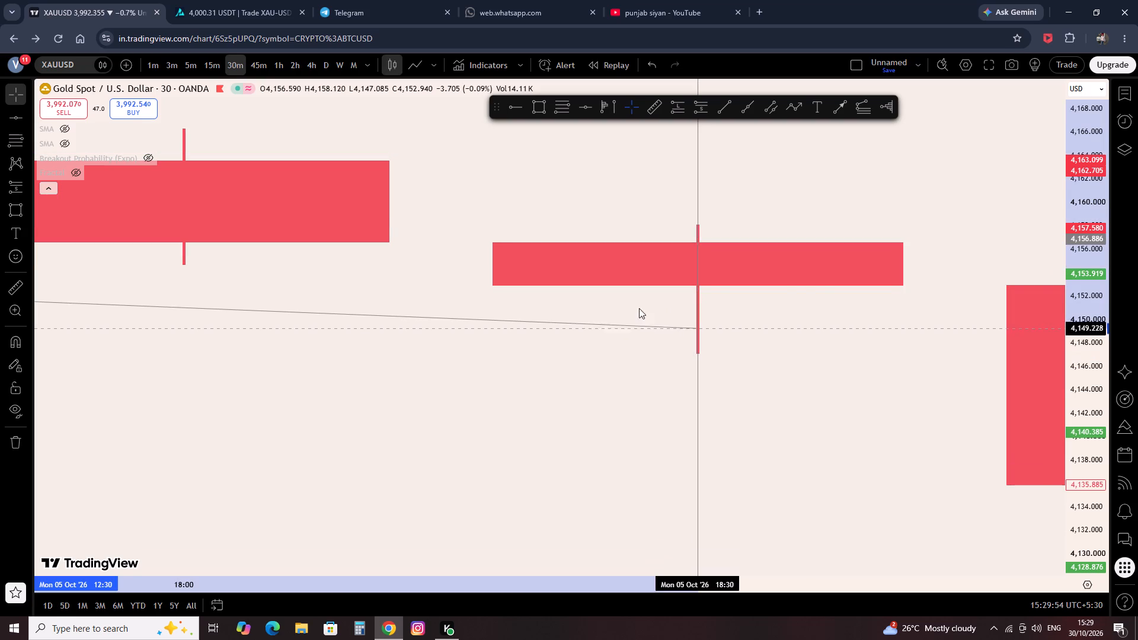
drag(639, 308, 633, 225)
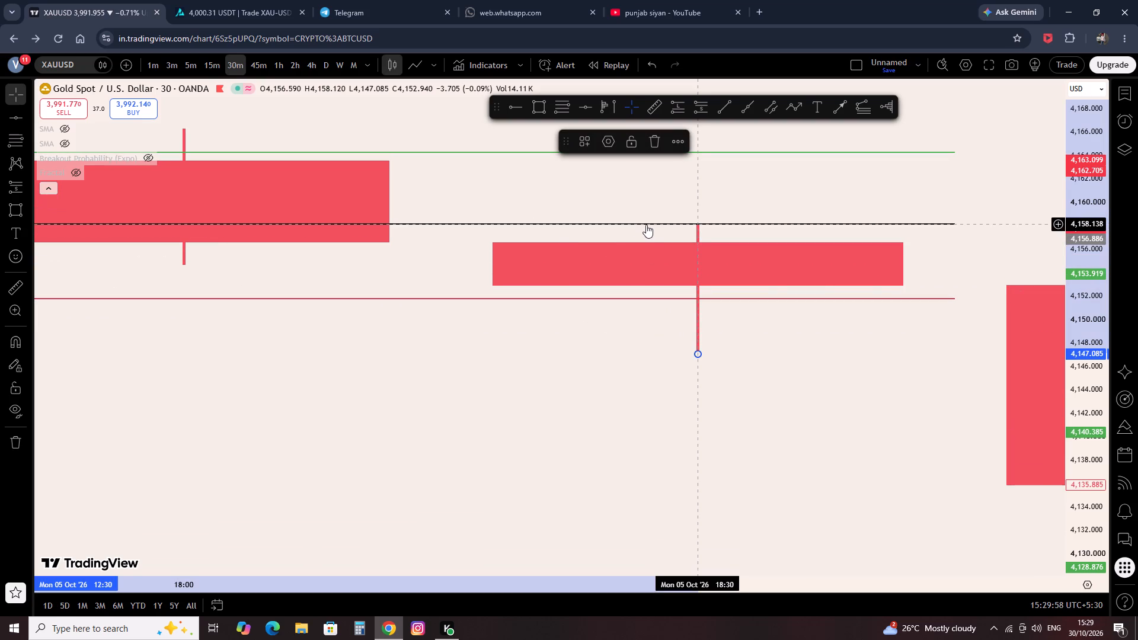
click(590, 404)
Place a short position at 19:00 on 5 October with entry about 4,147.1, stop about 4,154.2 and target about 4,134.0.
scroll(591, 405, down, 7)
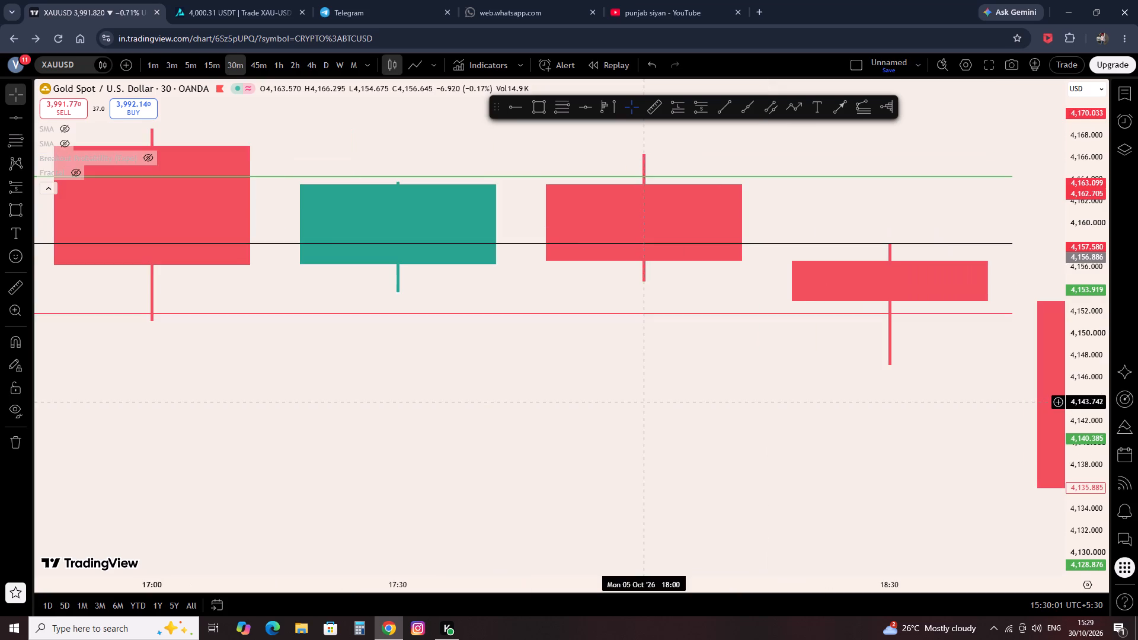
drag(699, 402, 319, 442)
scroll(347, 430, down, 8)
scroll(426, 393, down, 7)
drag(718, 443, 468, 455)
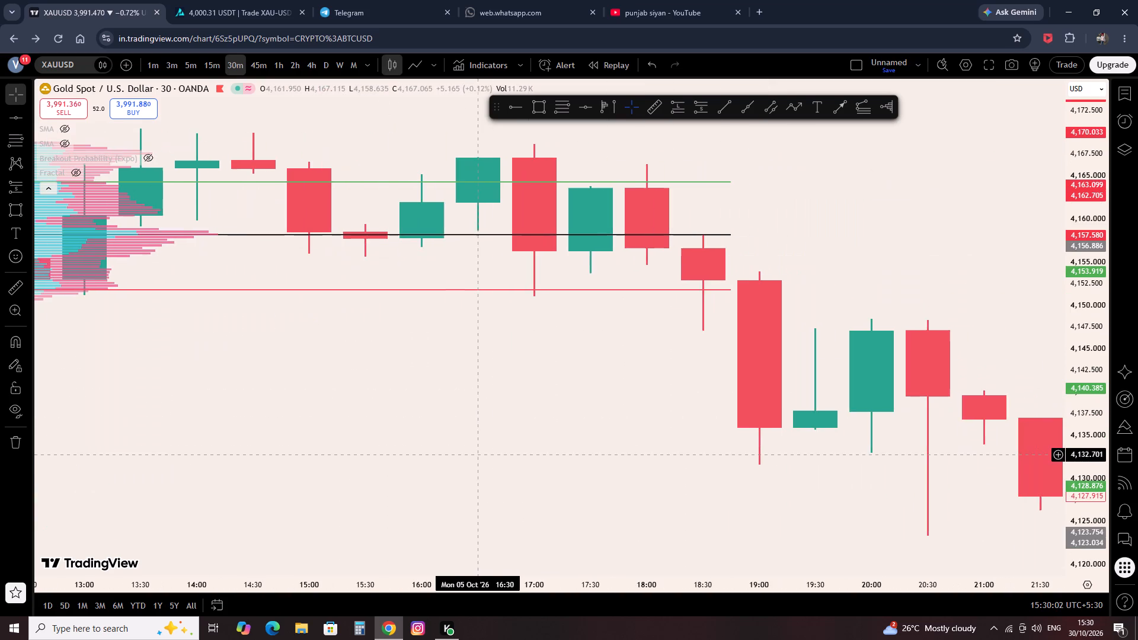
scroll(437, 301, down, 5)
drag(634, 356, 292, 350)
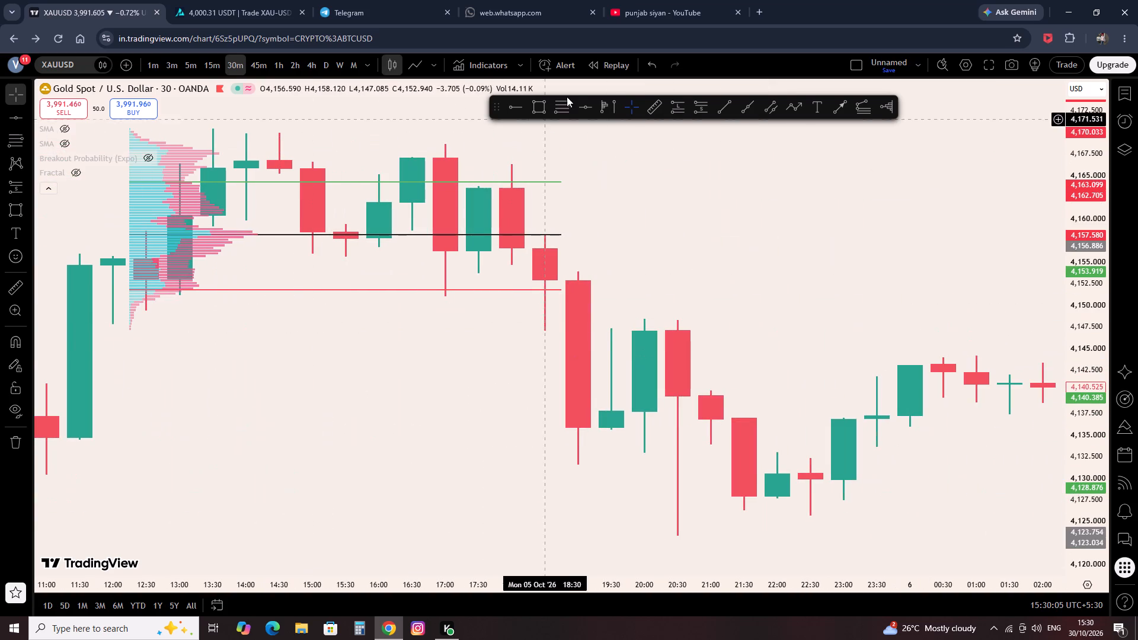
click(698, 109)
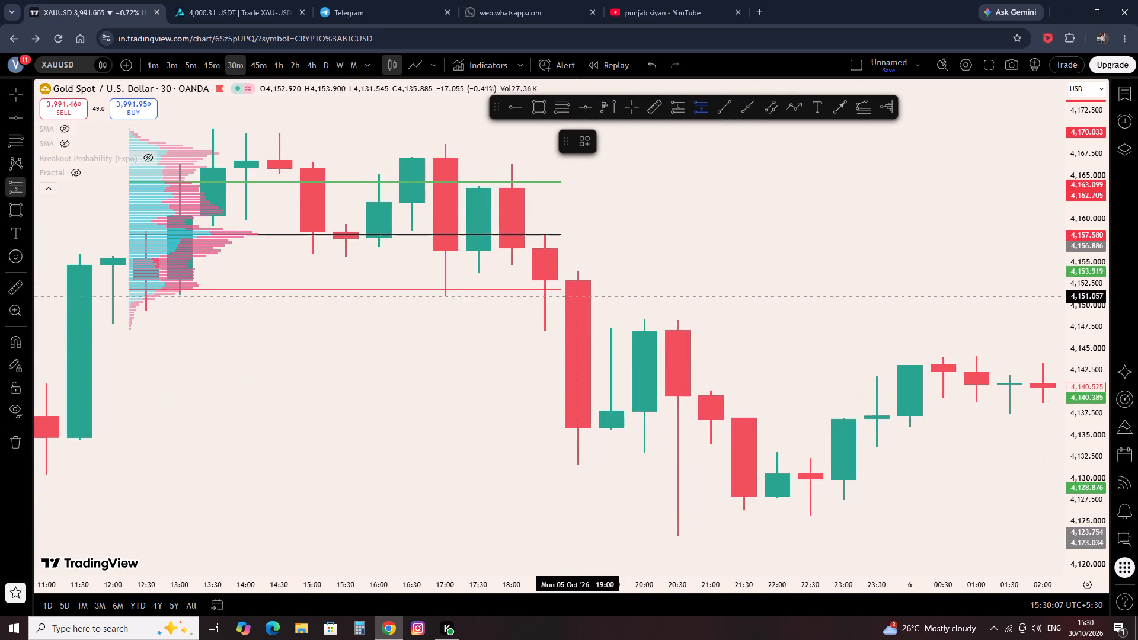
click(568, 331)
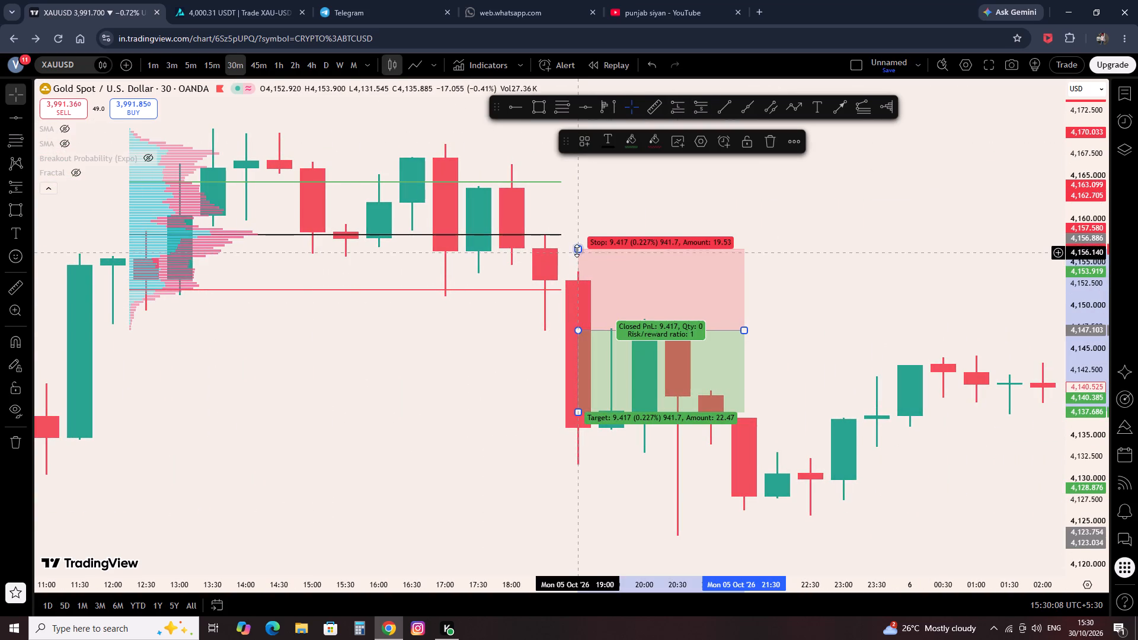
drag(577, 249, 606, 269)
double_click(606, 269)
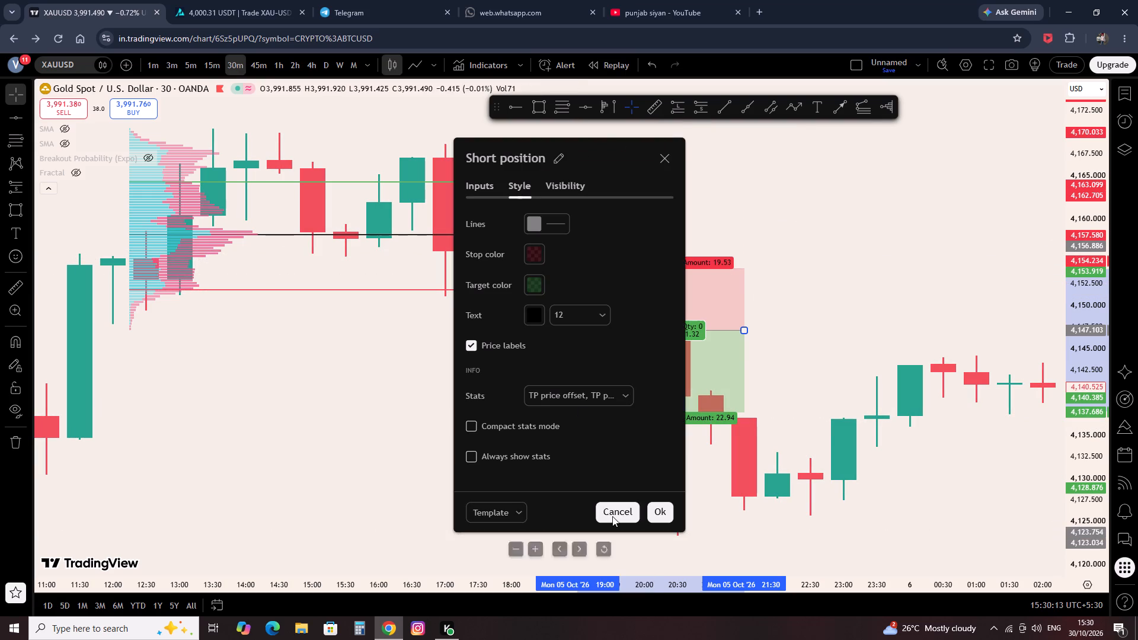
click(612, 513)
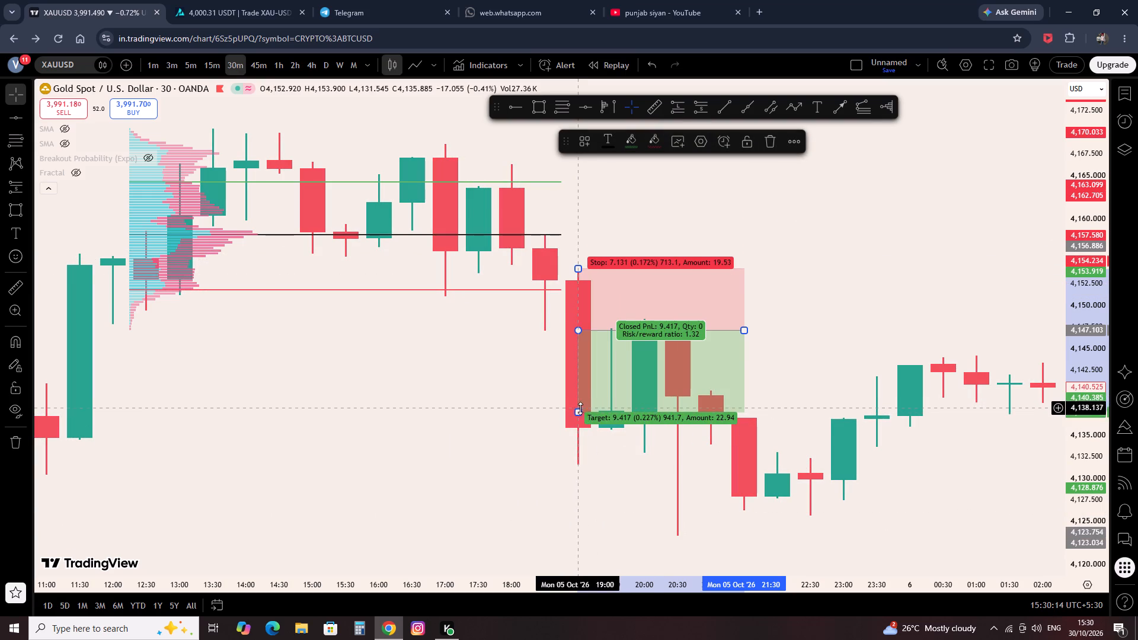
drag(580, 408, 579, 444)
click(479, 427)
Move the volume profile from 5 October to 2 October, covering 12:30 to 18:30.
scroll(484, 408, down, 3)
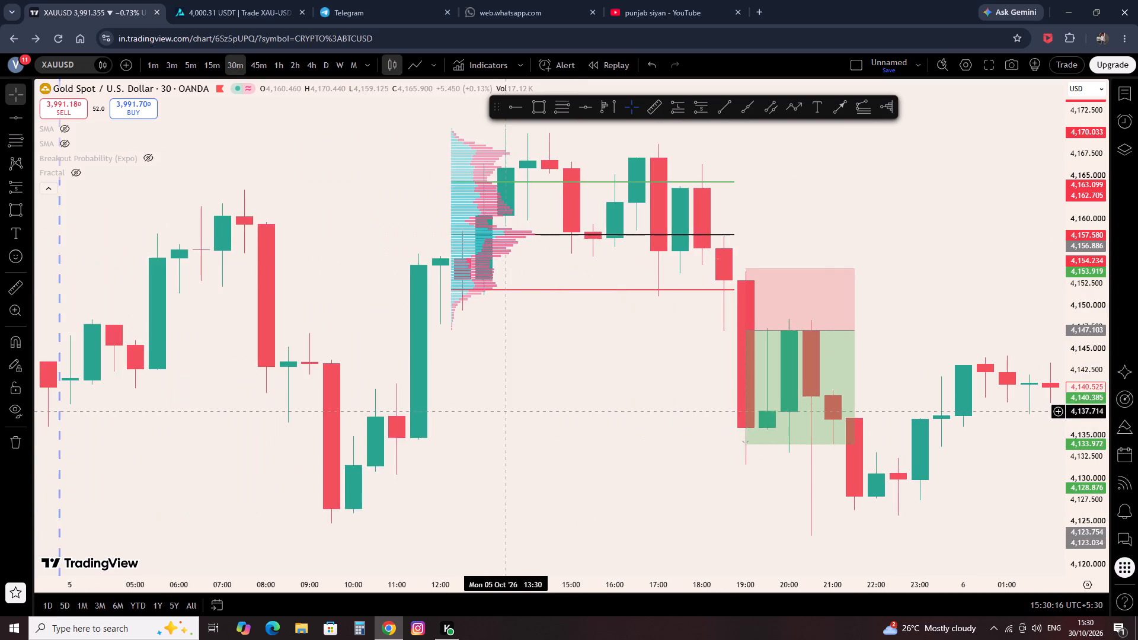
scroll(497, 411, down, 10)
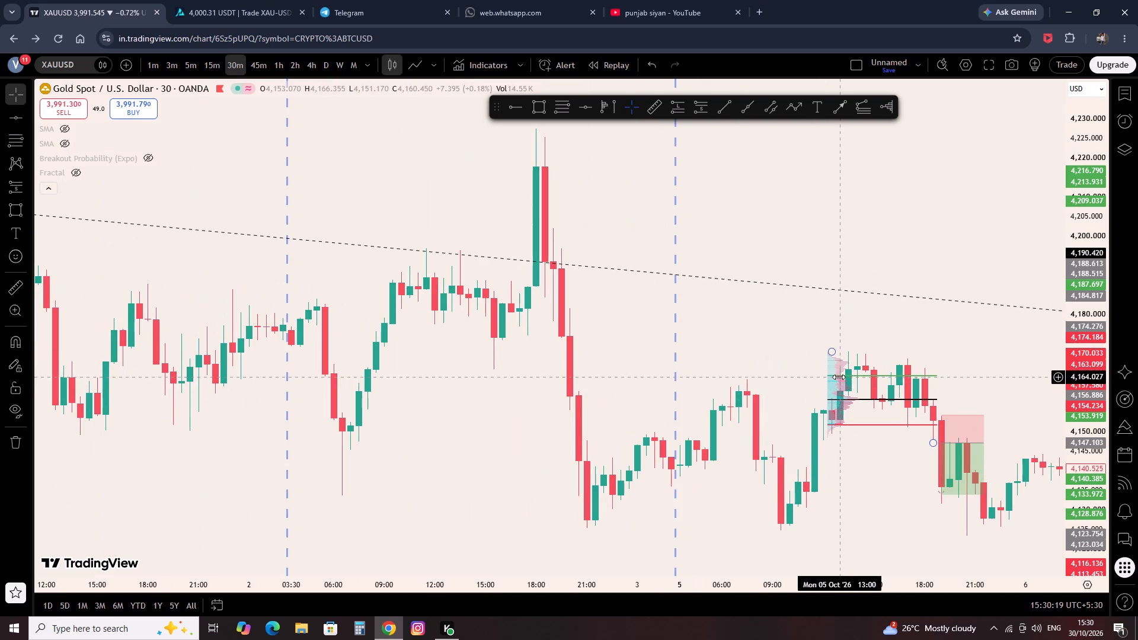
drag(839, 377, 469, 317)
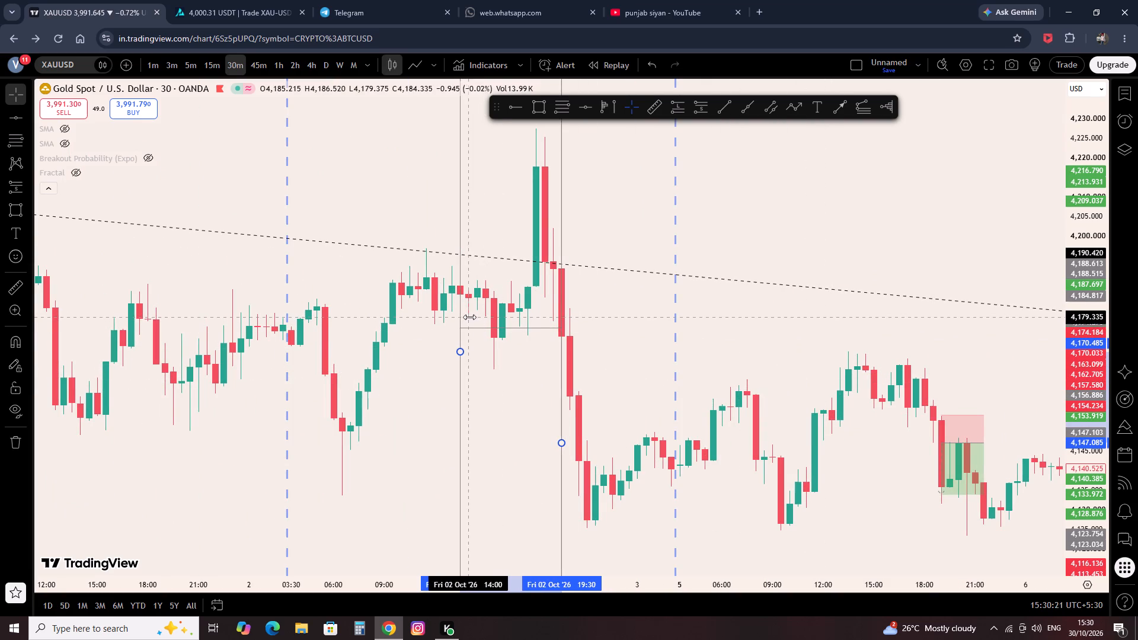
drag(469, 317, 456, 312)
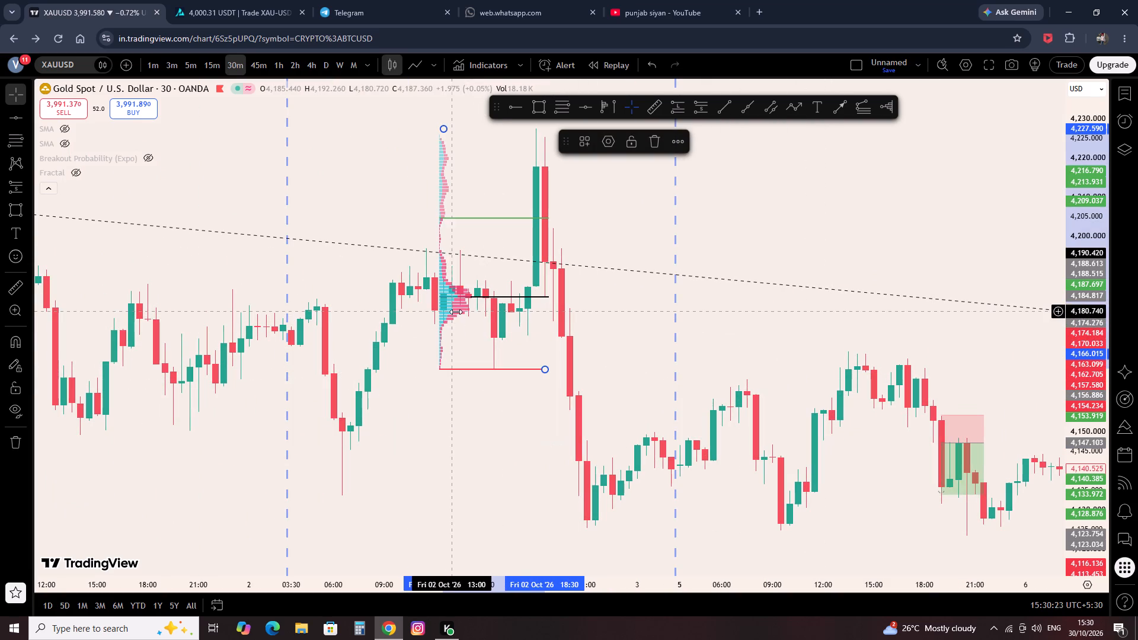
click(621, 340)
Place a long position at 19:00 on 2 October with entry about 4,193.4, stop about 4,184.5 and target about 4,213.9.
scroll(592, 338, up, 5)
drag(334, 306, 339, 311)
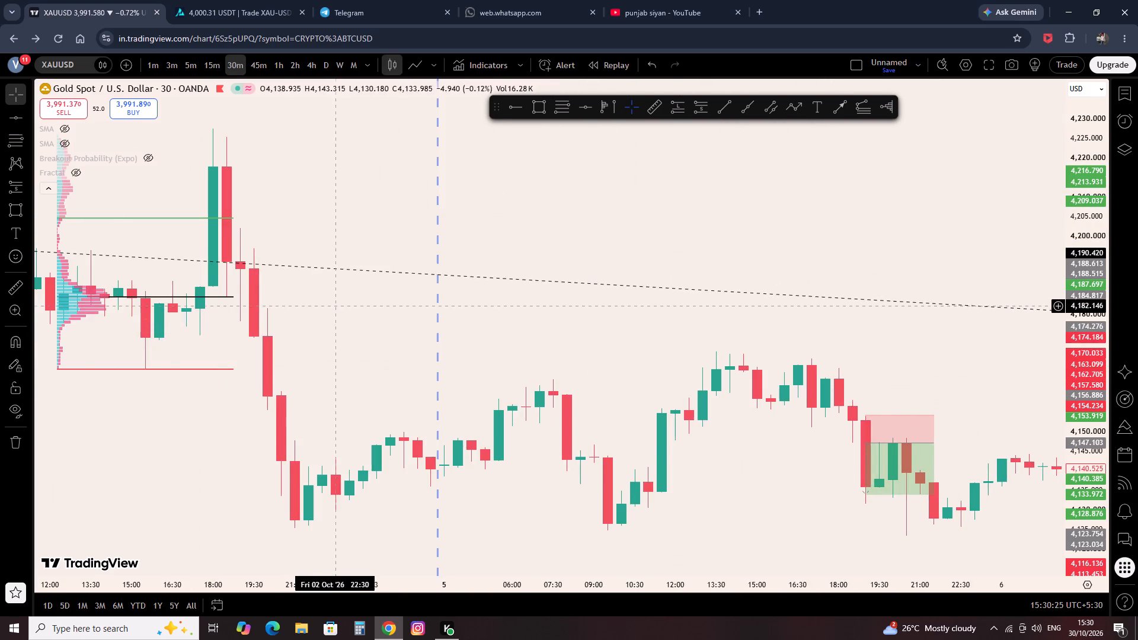
drag(339, 311, 730, 396)
scroll(746, 401, up, 7)
drag(382, 335, 961, 447)
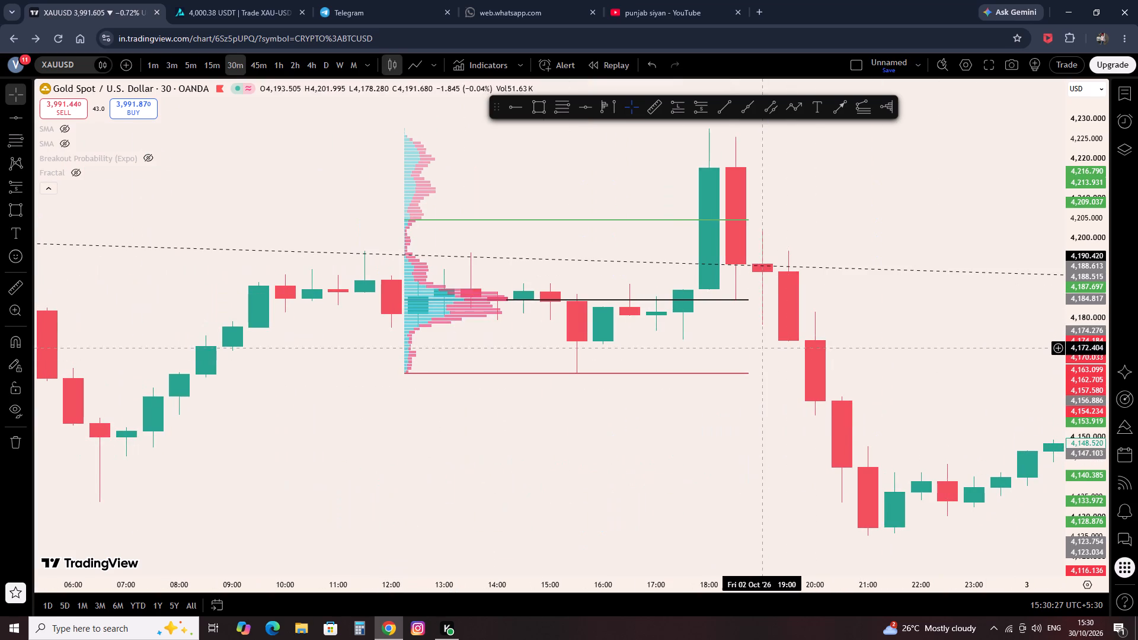
scroll(760, 312, up, 7)
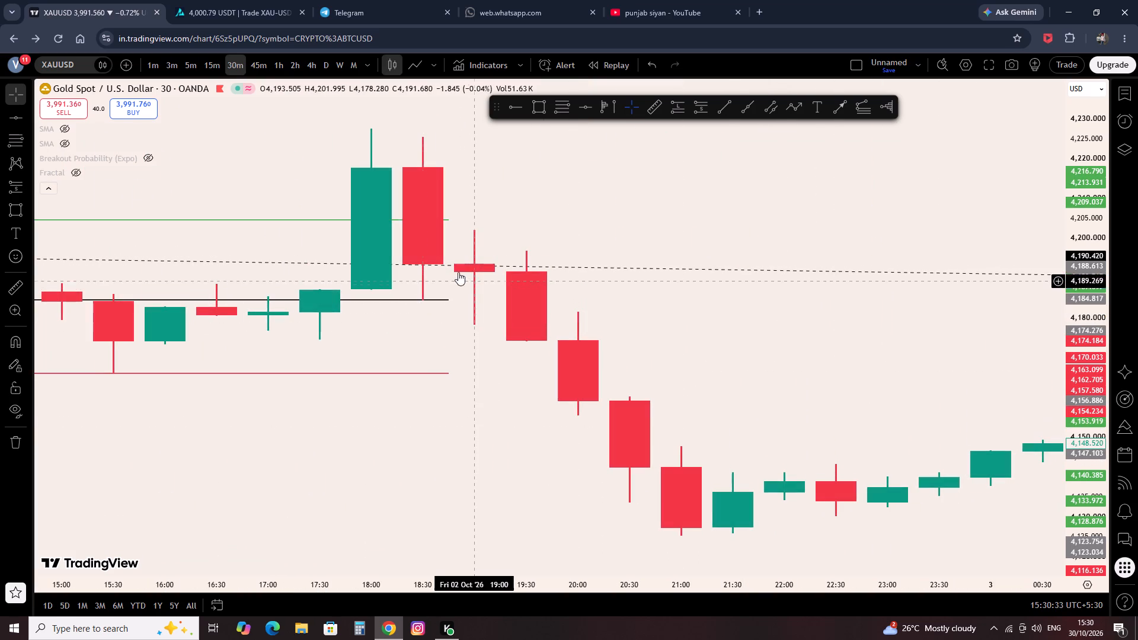
scroll(467, 262, down, 11)
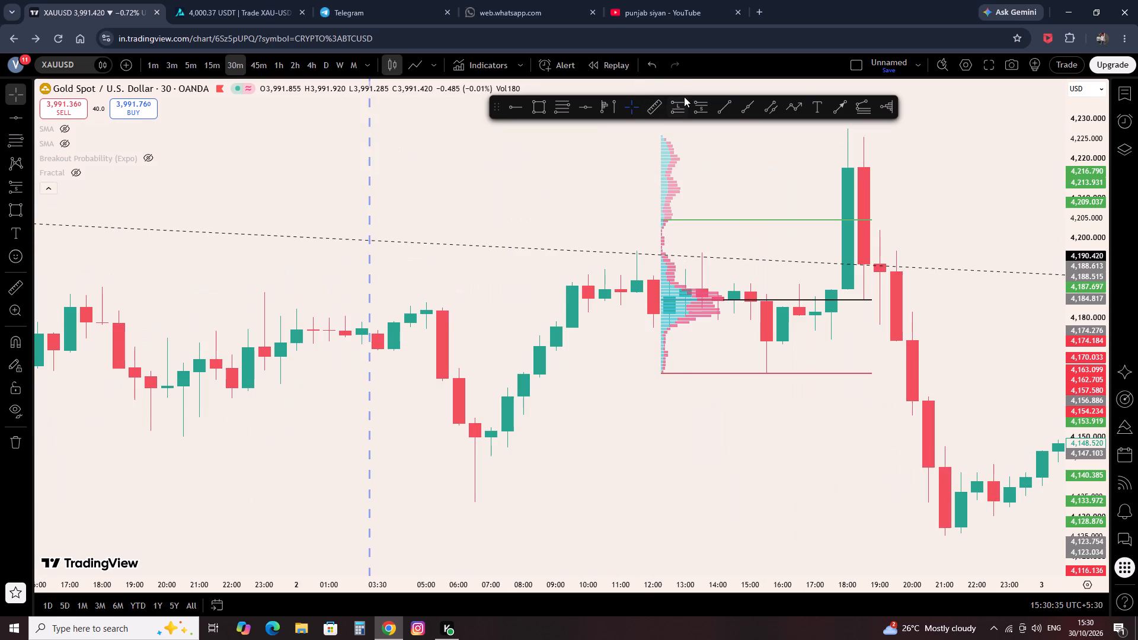
click(684, 97)
scroll(901, 317, up, 2)
click(840, 264)
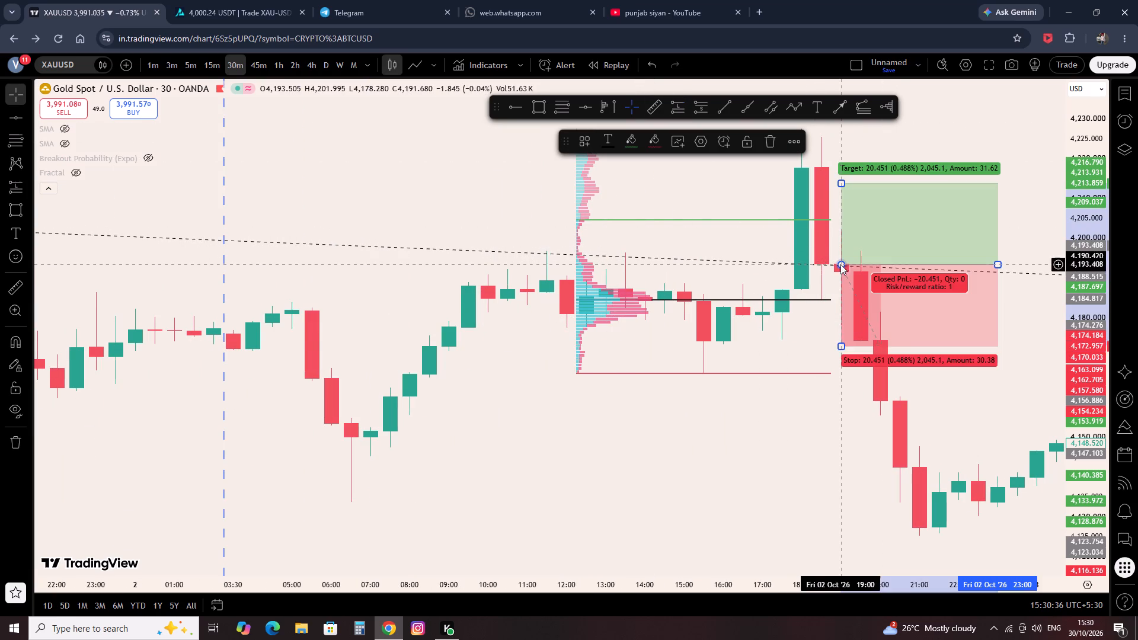
drag(840, 347, 840, 320)
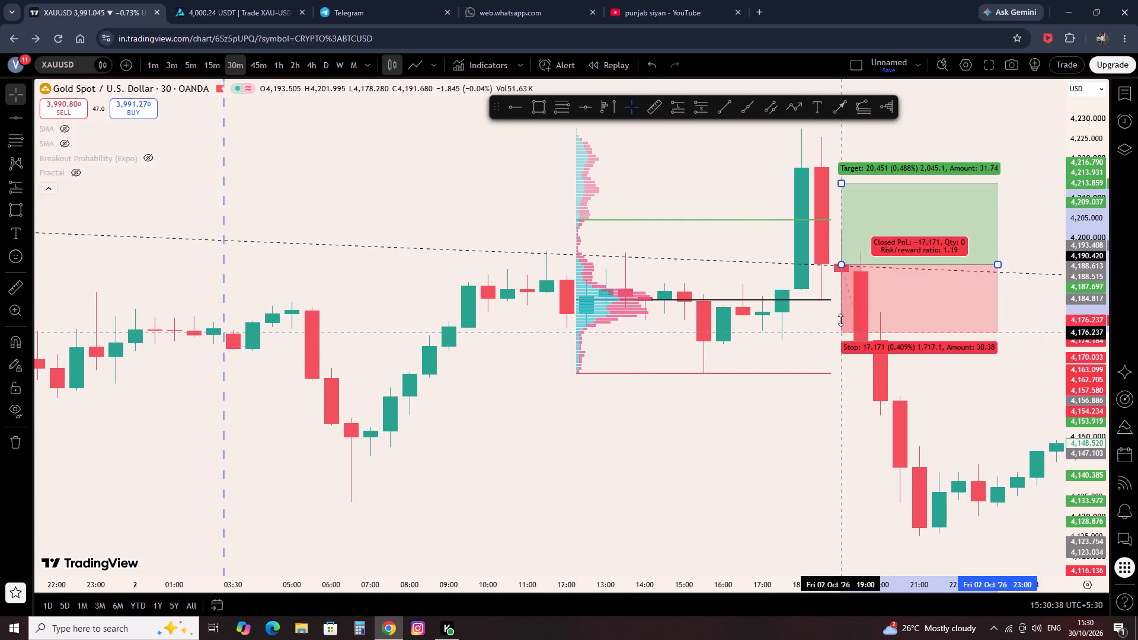
drag(840, 320, 842, 300)
click(440, 188)
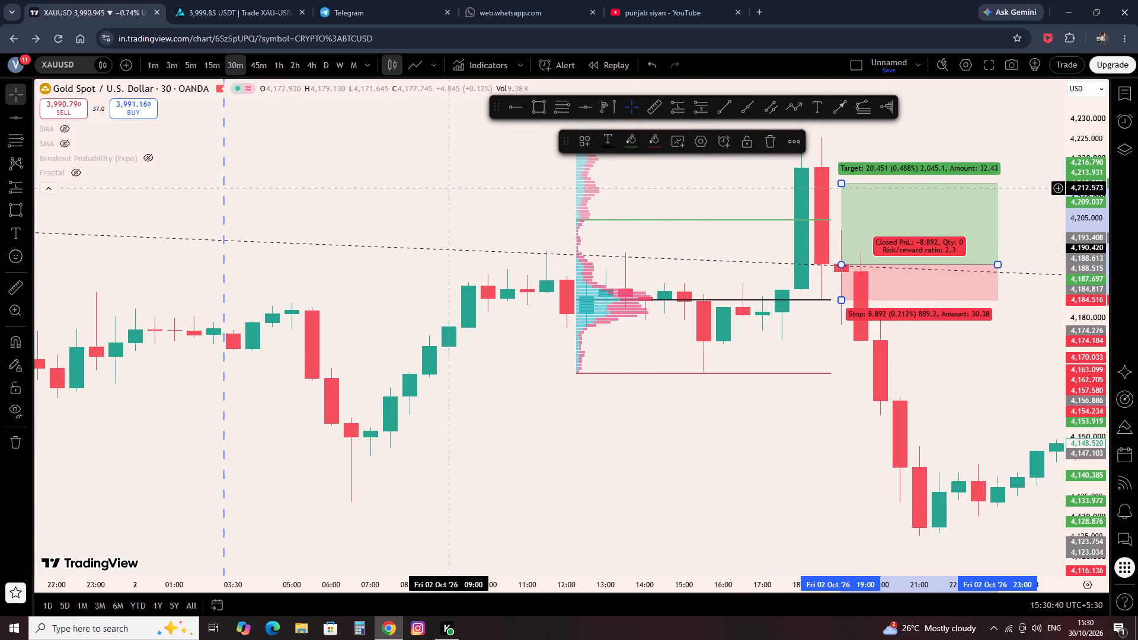
Move the volume profile from 2 October back to the preceding trading session.
scroll(469, 216, down, 6)
scroll(598, 254, down, 4)
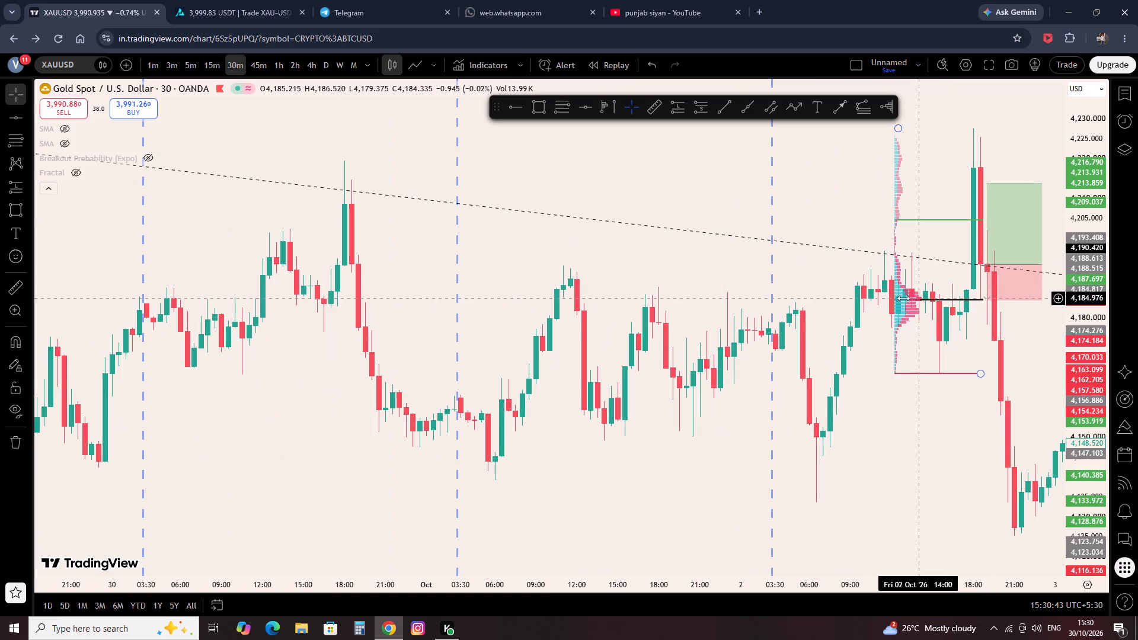